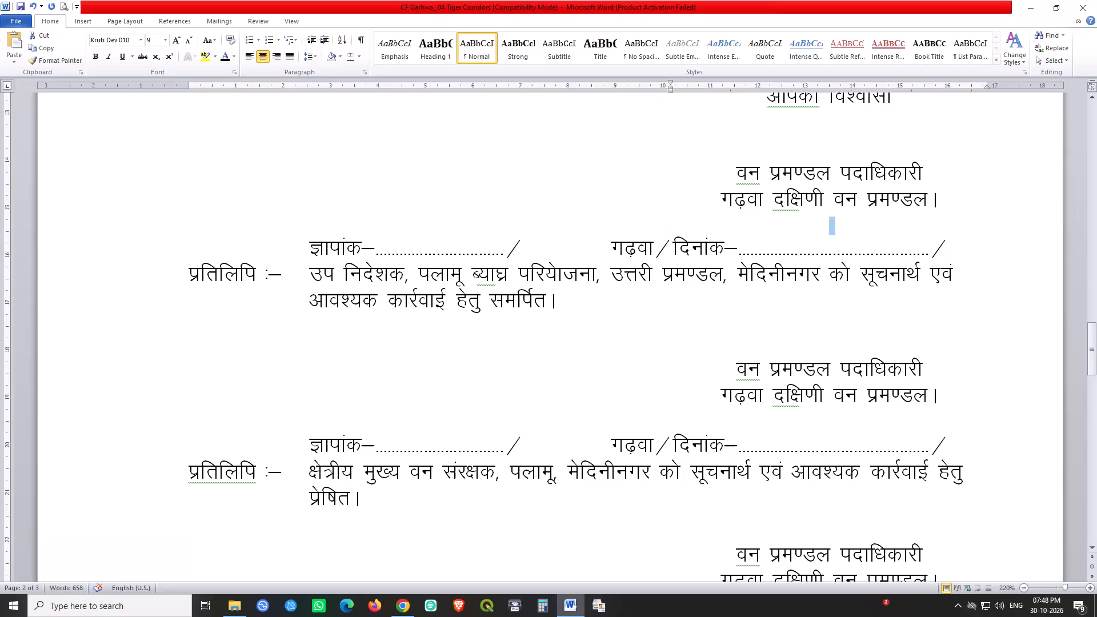
Reduce the font size of the blank line above the signature block that follows the उप निदेशक copy entry.
{"action": "left_click_drag", "start_coordinate": [816, 331], "coordinate": [832, 336]}
{"action": "key", "text": "shift+Right"}
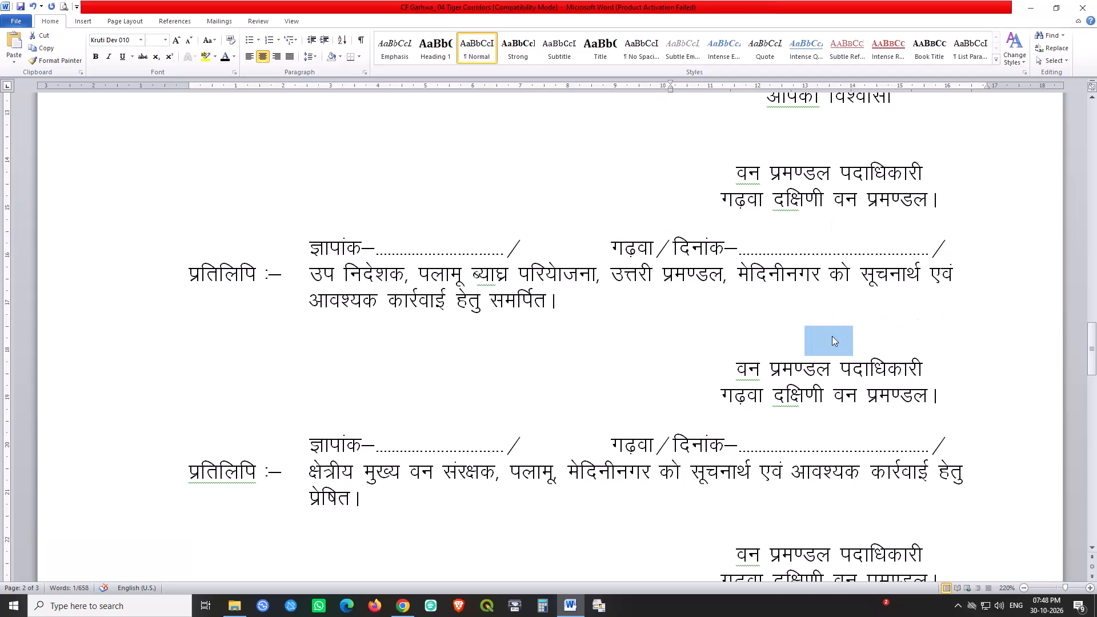
{"action": "key", "text": "ctrl+bracketleft"}
{"action": "key", "text": "ctrl+bracketleft"}
{"action": "key", "text": "ctrl+bracketleft"}
{"action": "key", "text": "ctrl+bracketleft"}
{"action": "key", "text": "ctrl+bracketleft"}
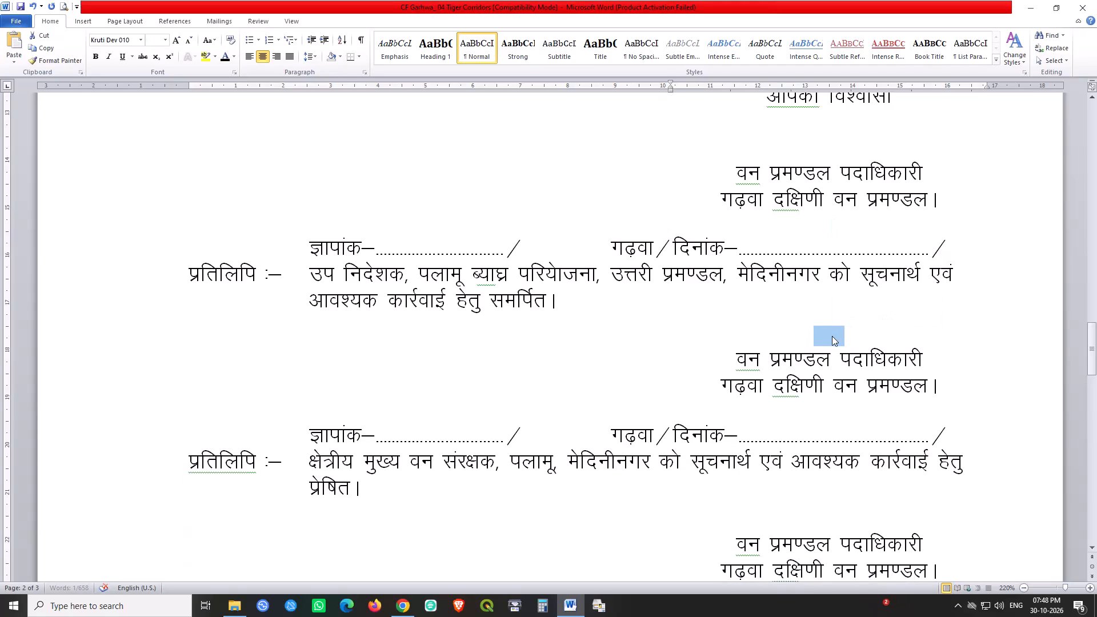
{"action": "key", "text": "ctrl+bracketleft"}
Reduce the font size to 12 for the blank text above the signature block following the क्षेत्रीय मुख्य वन संरक्षक entry.
{"action": "scroll", "coordinate": [832, 336], "scroll_direction": "down", "scroll_amount": 3}
{"action": "left_click_drag", "start_coordinate": [827, 325], "coordinate": [843, 329]}
{"action": "key", "text": "ctrl+bracketleft"}
{"action": "key", "text": "ctrl+bracketleft"}
{"action": "key", "text": "ctrl+bracketleft"}
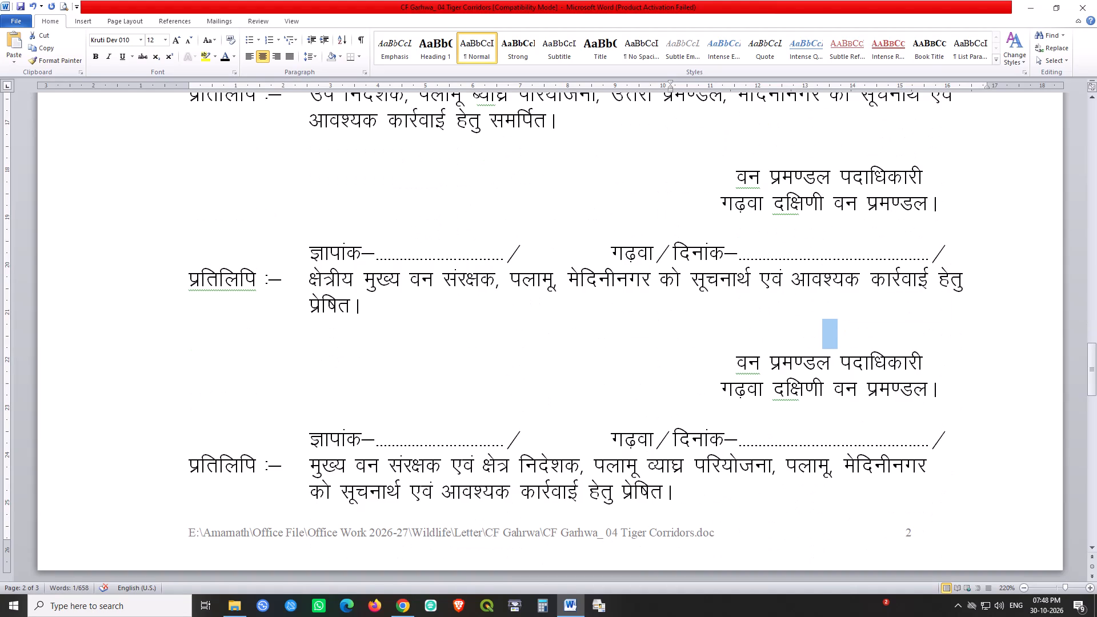
{"action": "left_click", "coordinate": [843, 329]}
In item (7), split "Pantheratigress" into two words and capitalise the second, giving "Panthera Tigress".
{"action": "scroll", "coordinate": [649, 381], "scroll_direction": "up", "scroll_amount": 3}
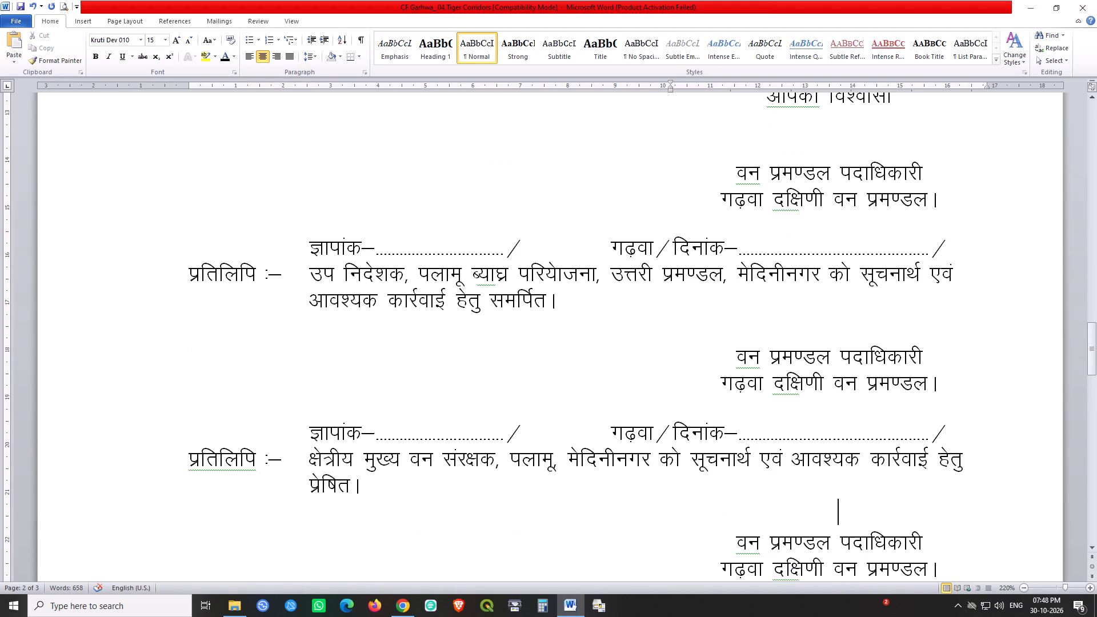
{"action": "scroll", "coordinate": [726, 375], "scroll_direction": "down", "scroll_amount": 8}
{"action": "scroll", "coordinate": [726, 375], "scroll_direction": "up", "scroll_amount": 10}
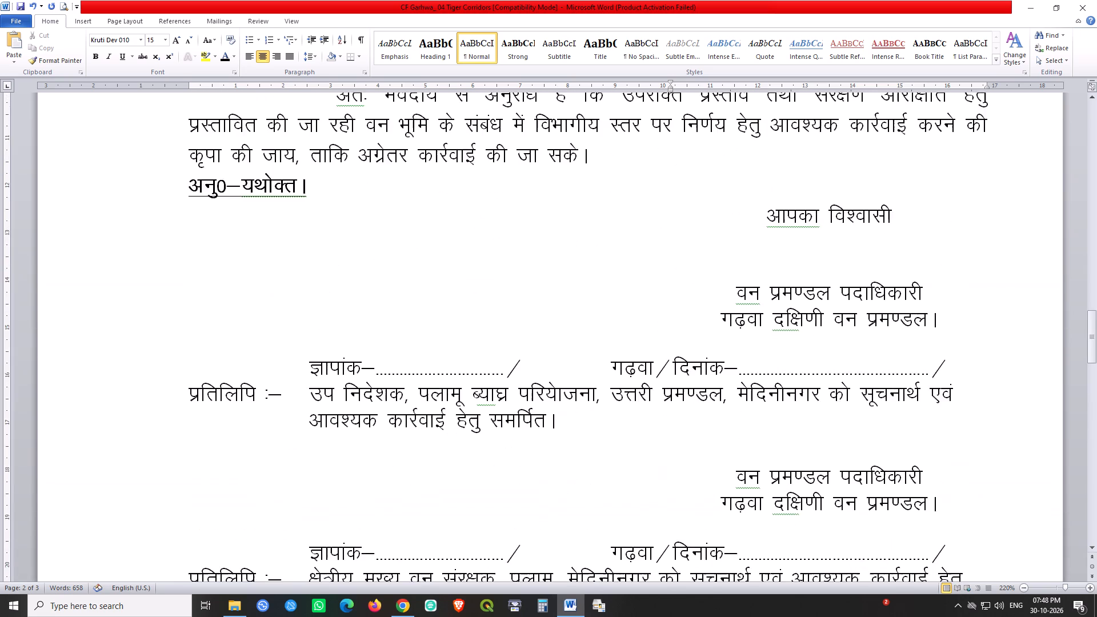
{"action": "scroll", "coordinate": [726, 375], "scroll_direction": "up", "scroll_amount": 8}
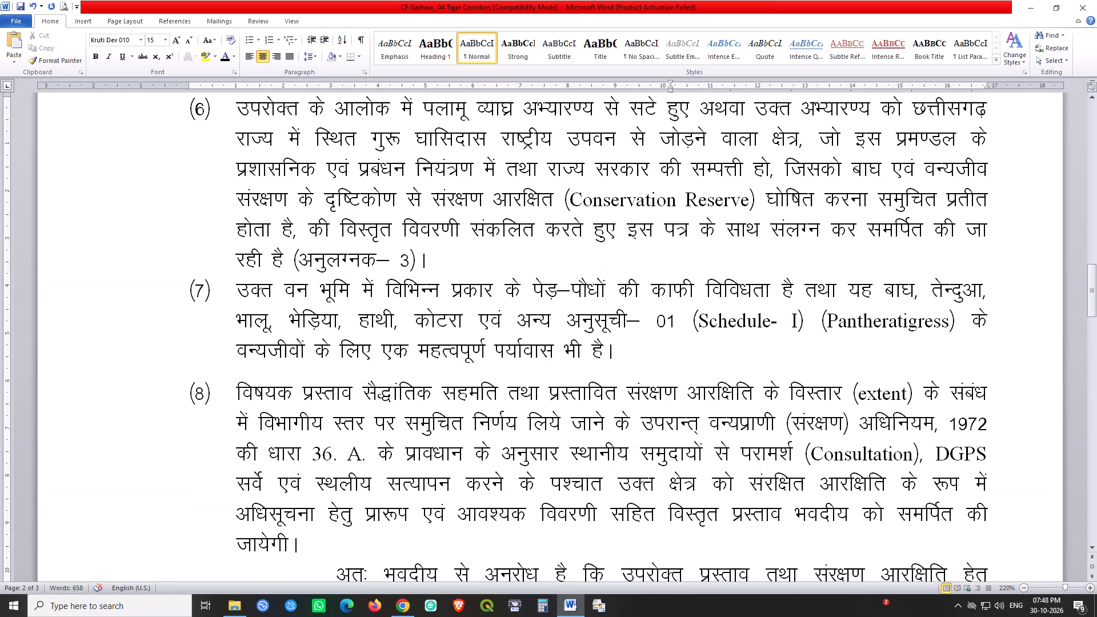
{"action": "left_click", "coordinate": [899, 322]}
{"action": "key", "text": "space"}
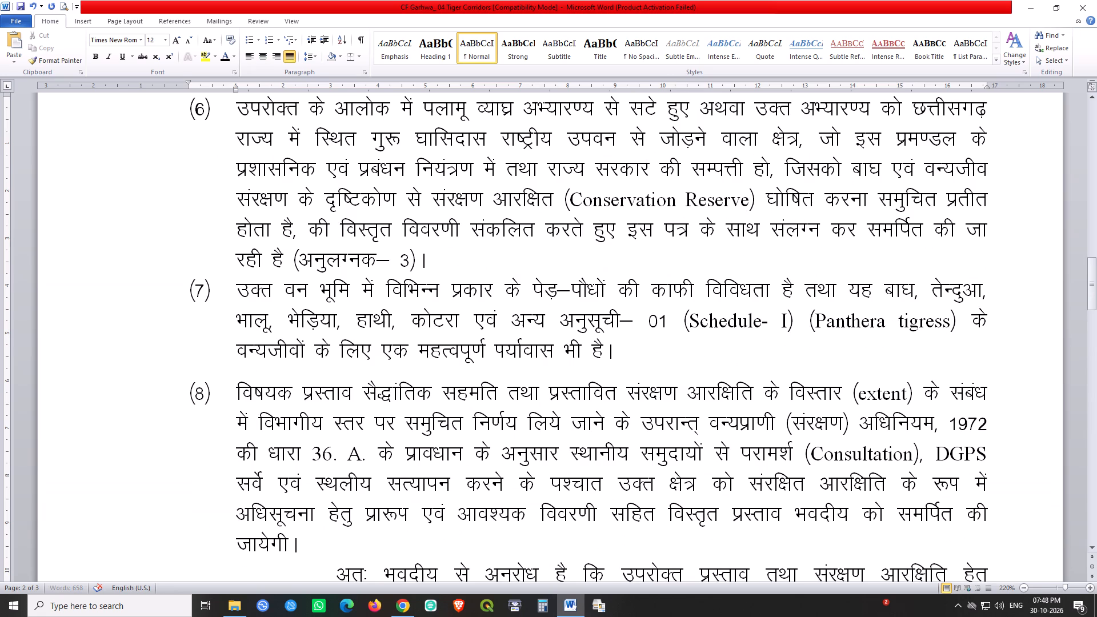
{"action": "key", "text": "shift+Right"}
{"action": "key", "text": "shift+t"}
Change "Tigress" in item (7) to "Tigeris".
{"action": "key", "text": "Right"}
{"action": "key", "text": "Right"}
{"action": "key", "text": "Right"}
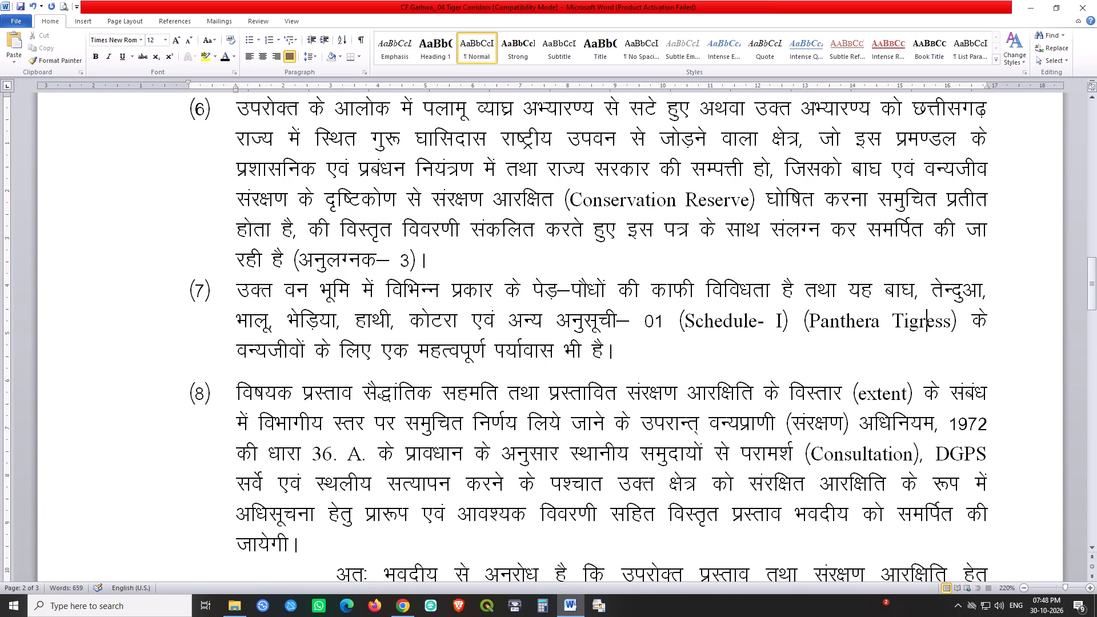
{"action": "key", "text": "Left"}
{"action": "key", "text": "Left"}
{"action": "key", "text": "Right"}
{"action": "key", "text": "Right"}
{"action": "key", "text": "Left"}
{"action": "type", "text": "er"}
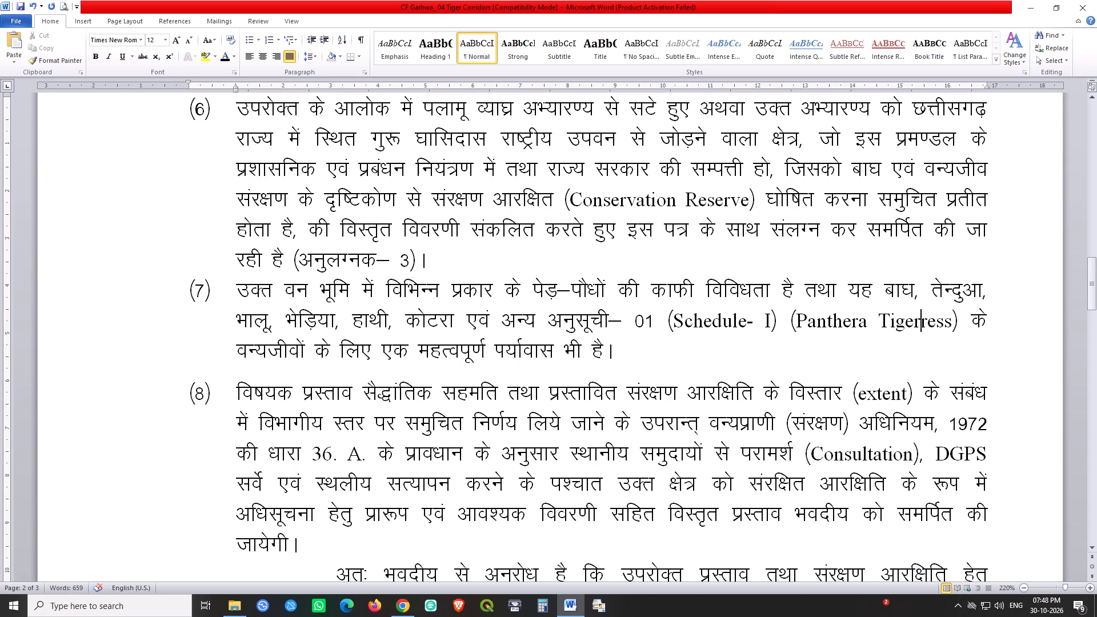
{"action": "key", "text": "Delete"}
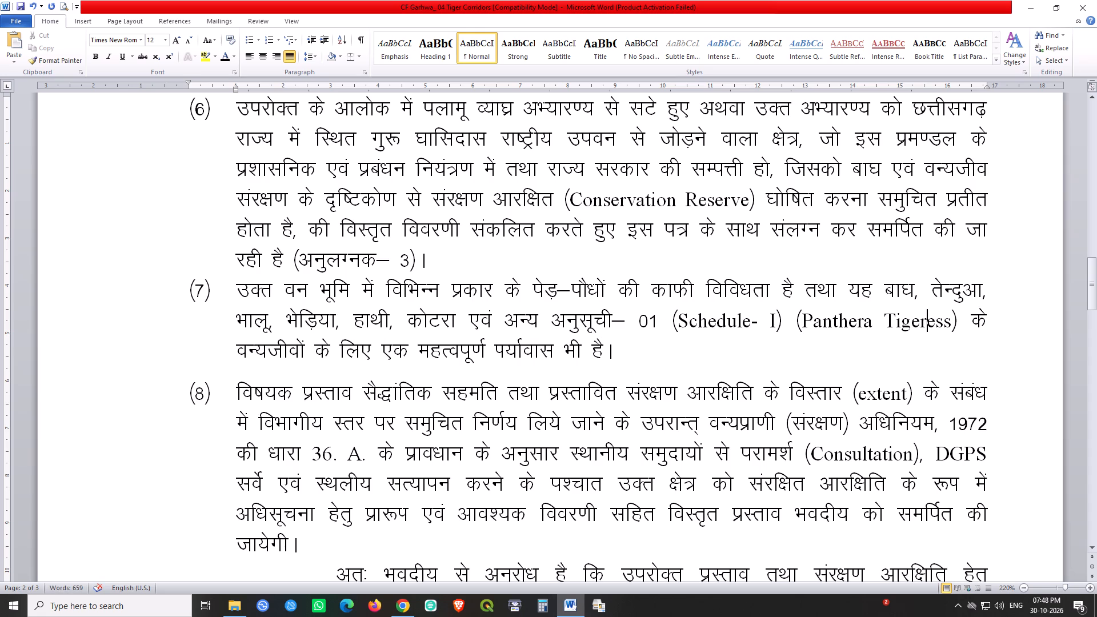
{"action": "key", "text": "i"}
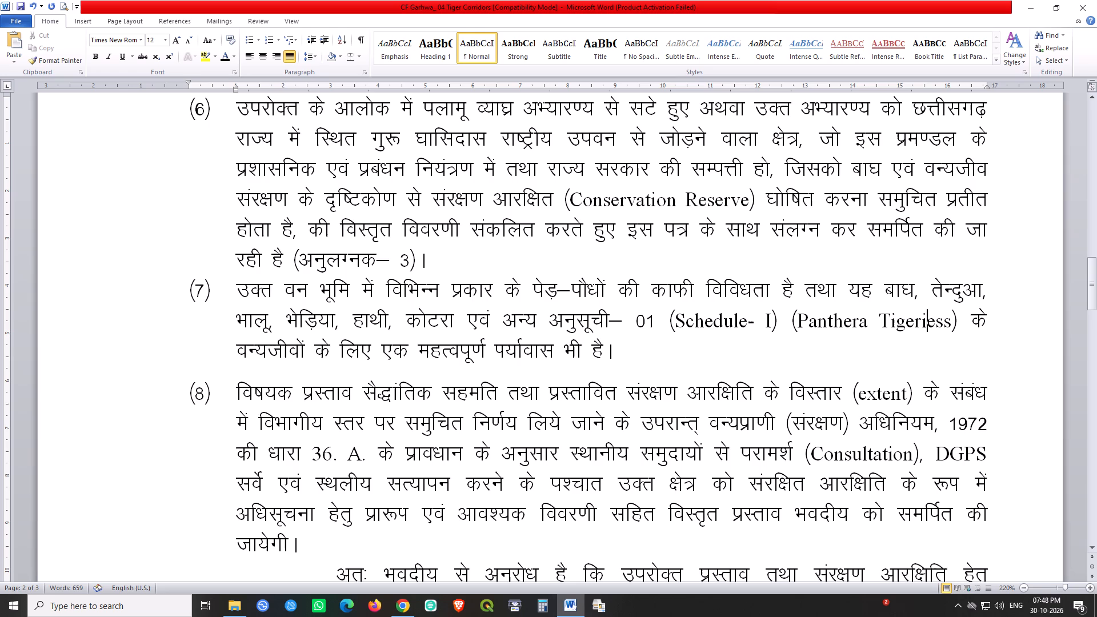
{"action": "key", "text": "Right"}
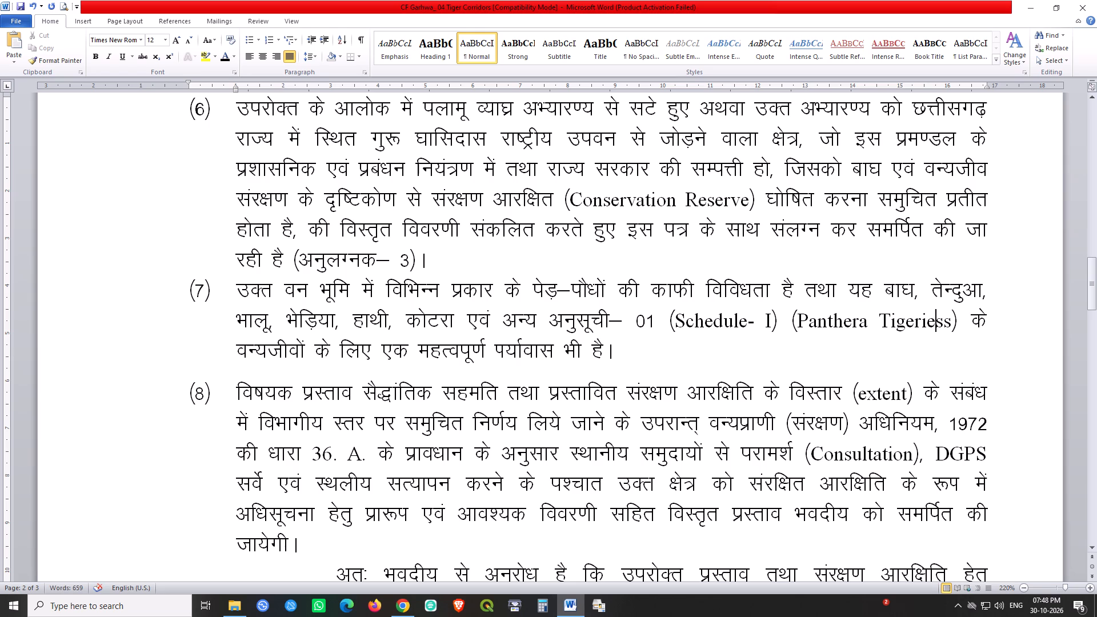
{"action": "key", "text": "BackSpace"}
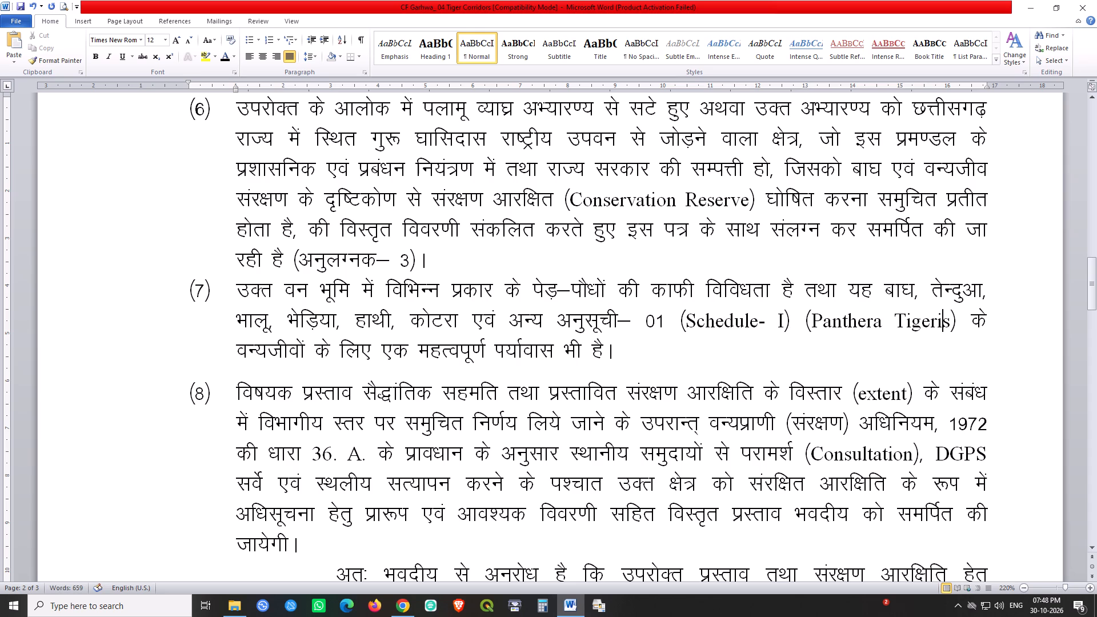
{"action": "key", "text": "Left"}
{"action": "key", "text": "Right"}
{"action": "key", "text": "Right"}
Italicise the species name "Panthera Tigeris" in item (7).
{"action": "key", "text": "ctrl+shift+Left"}
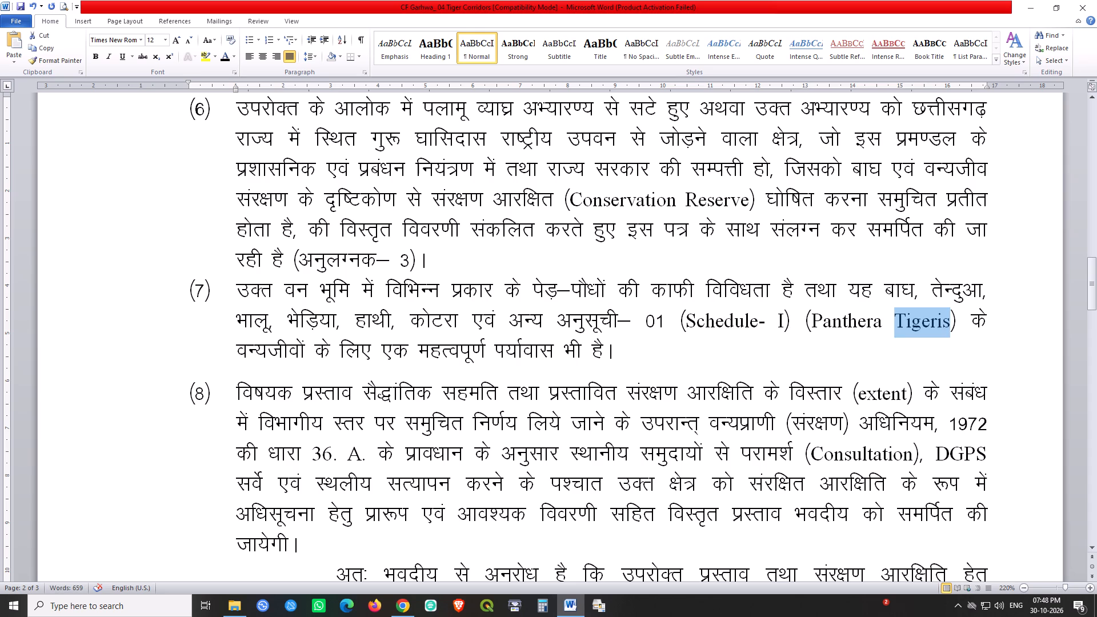
{"action": "key", "text": "ctrl+shift+Left"}
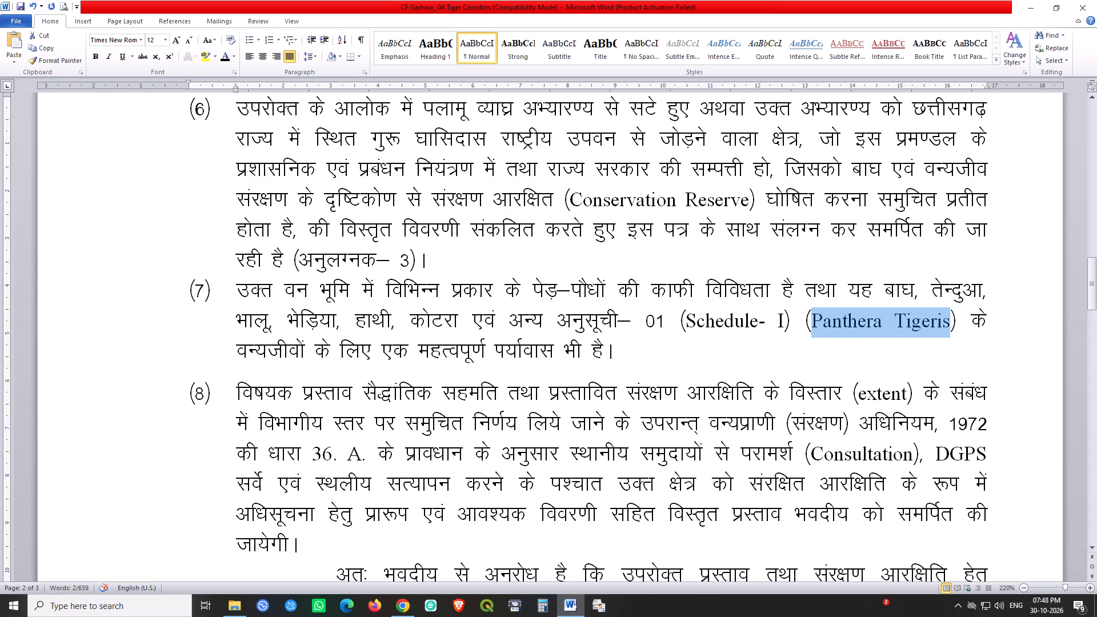
{"action": "key", "text": "ctrl+i"}
Correct the second word of the italic species name in item (7) to lowercase "tigris".
{"action": "key", "text": "Left"}
{"action": "key", "text": "Right"}
{"action": "key", "text": "Right"}
{"action": "key", "text": "Right"}
{"action": "key", "text": "Right"}
{"action": "key", "text": "Right"}
{"action": "key", "text": "Right"}
{"action": "key", "text": "Right"}
{"action": "key", "text": "Right"}
{"action": "key", "text": "Right"}
{"action": "key", "text": "Right"}
{"action": "key", "text": "Right"}
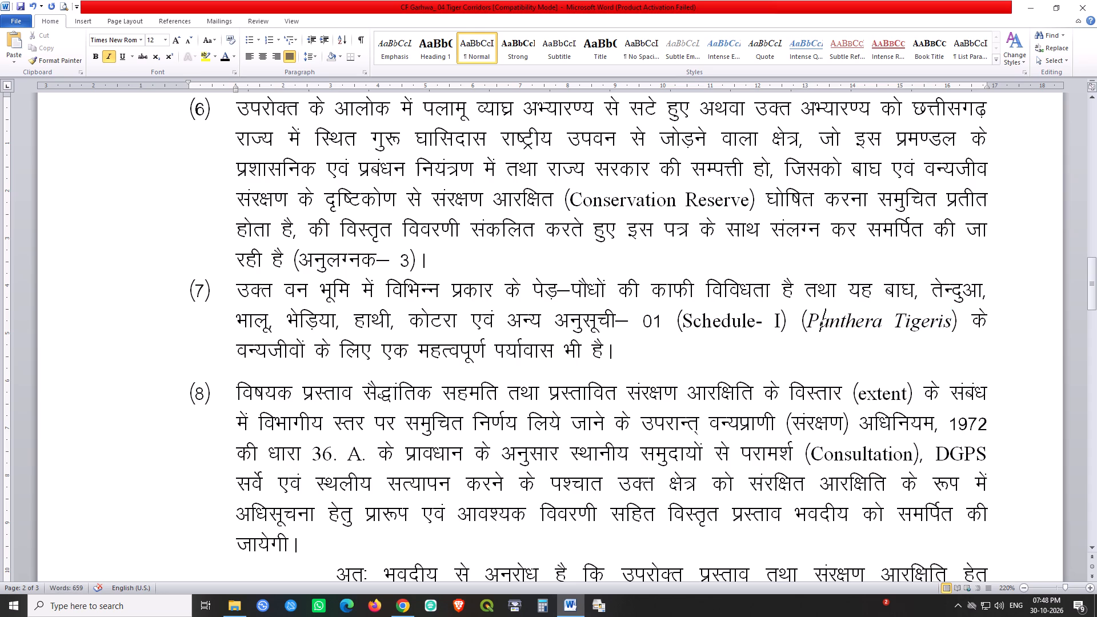
{"action": "key", "text": "Right"}
{"action": "key", "text": "Right"}
{"action": "key", "text": "Delete"}
{"action": "key", "text": "Left"}
{"action": "key", "text": "Left"}
{"action": "key", "text": "Left"}
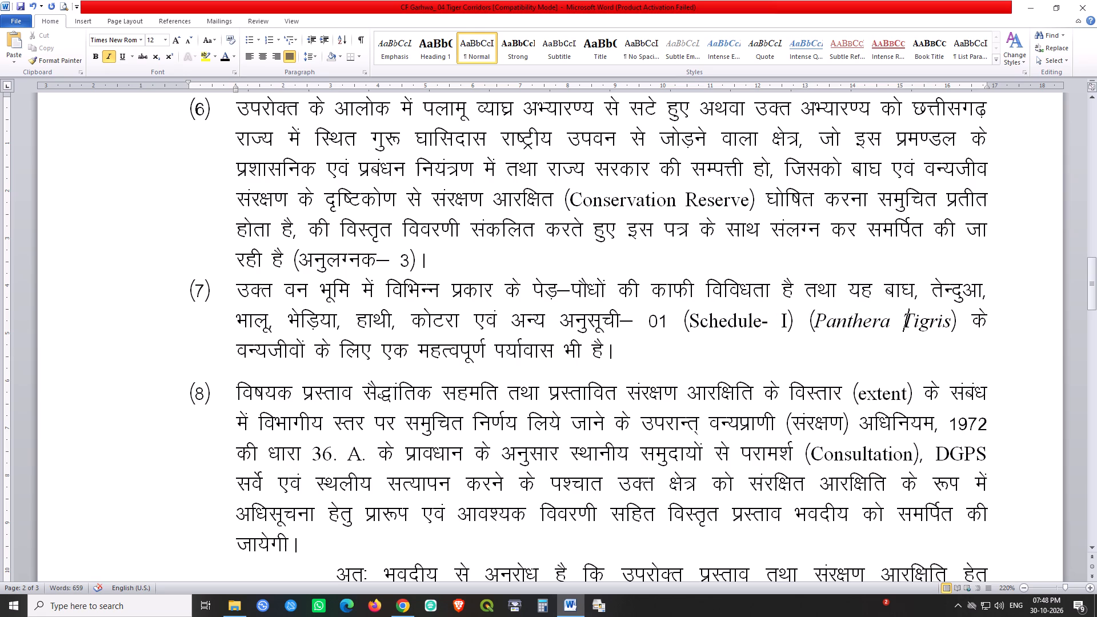
{"action": "key", "text": "shift+Right"}
{"action": "key", "text": "t"}
Add "Panthera Pardus" after "Panthera tigris" inside the parentheses, separated by a comma.
{"action": "key", "text": "Right"}
{"action": "key", "text": "Right"}
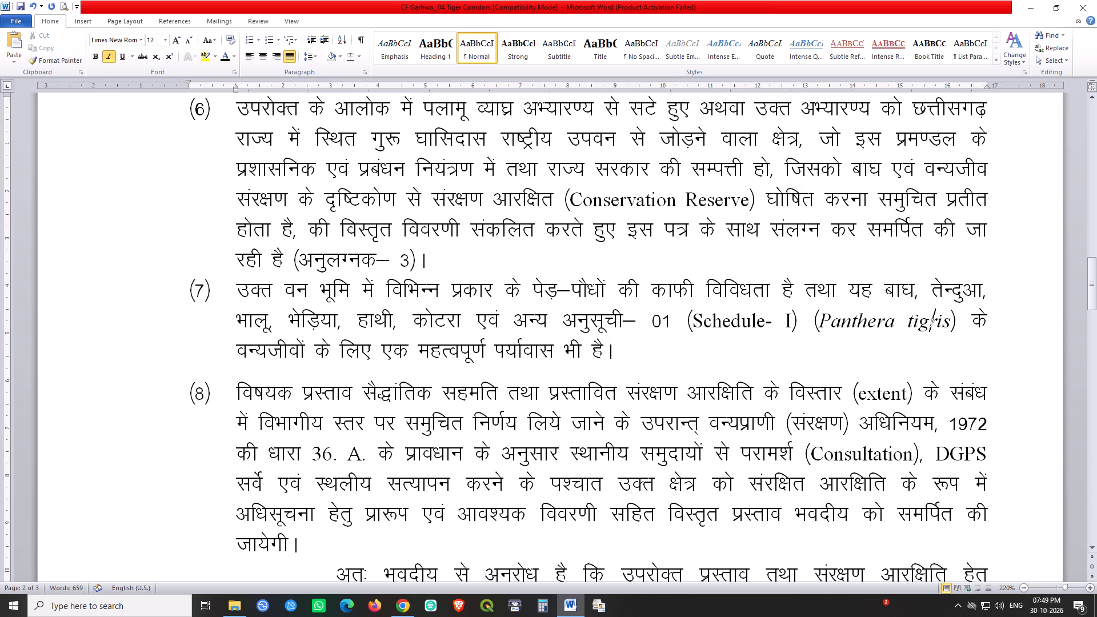
{"action": "key", "text": "Right"}
{"action": "key", "text": "Right"}
{"action": "key", "text": "Right"}
{"action": "type", "text": ","}
{"action": "key", "text": "space"}
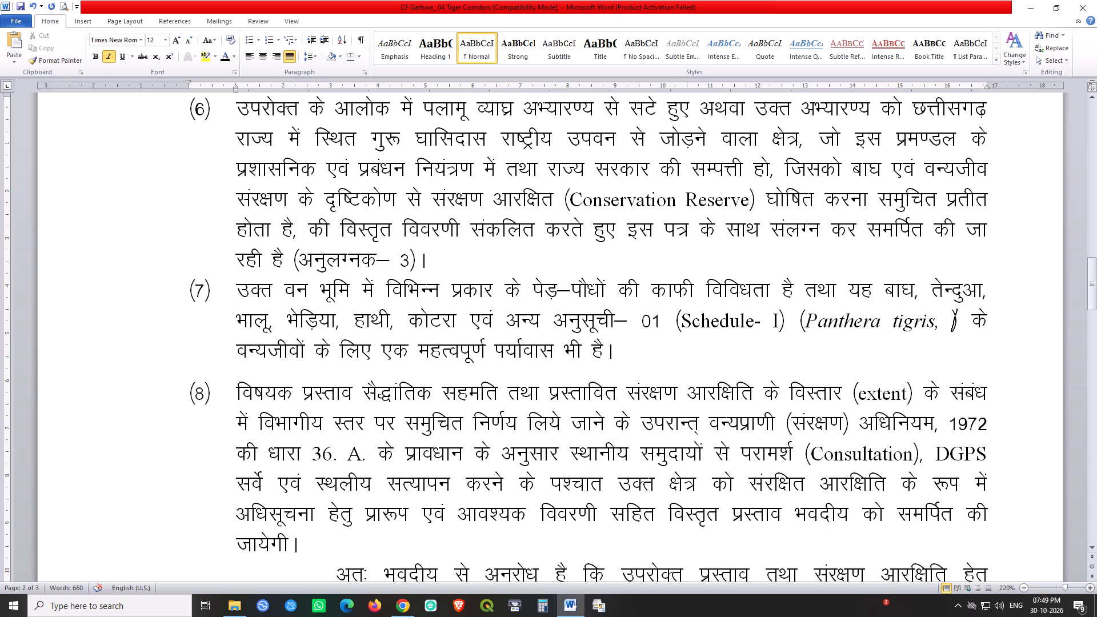
{"action": "type", "text": "Panthera"}
{"action": "key", "text": "space"}
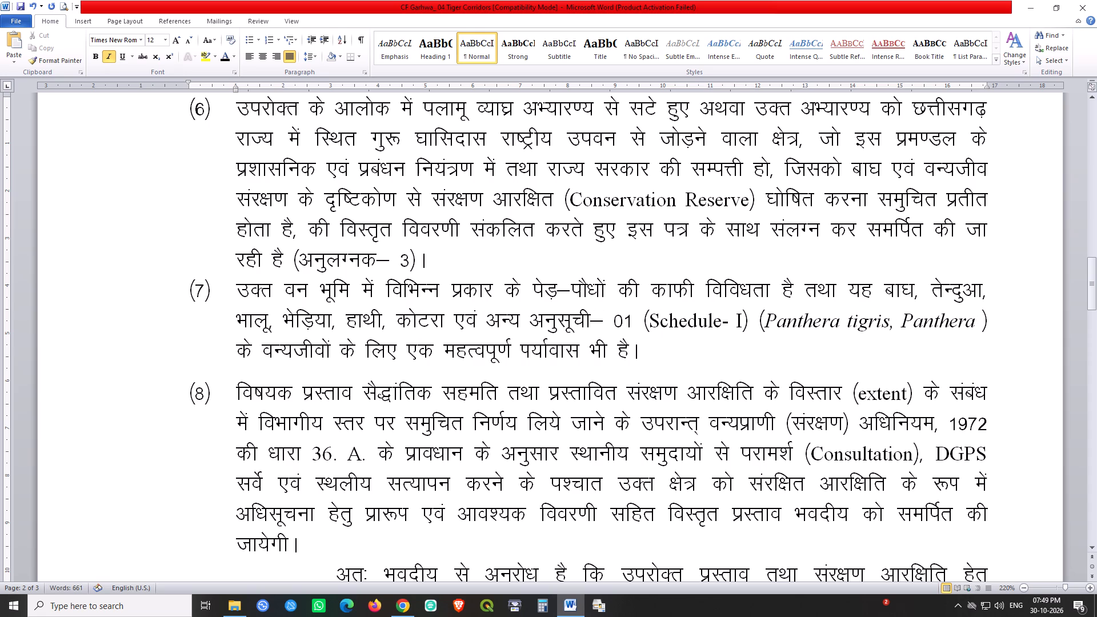
{"action": "key", "text": "shift+p"}
{"action": "key", "text": "a"}
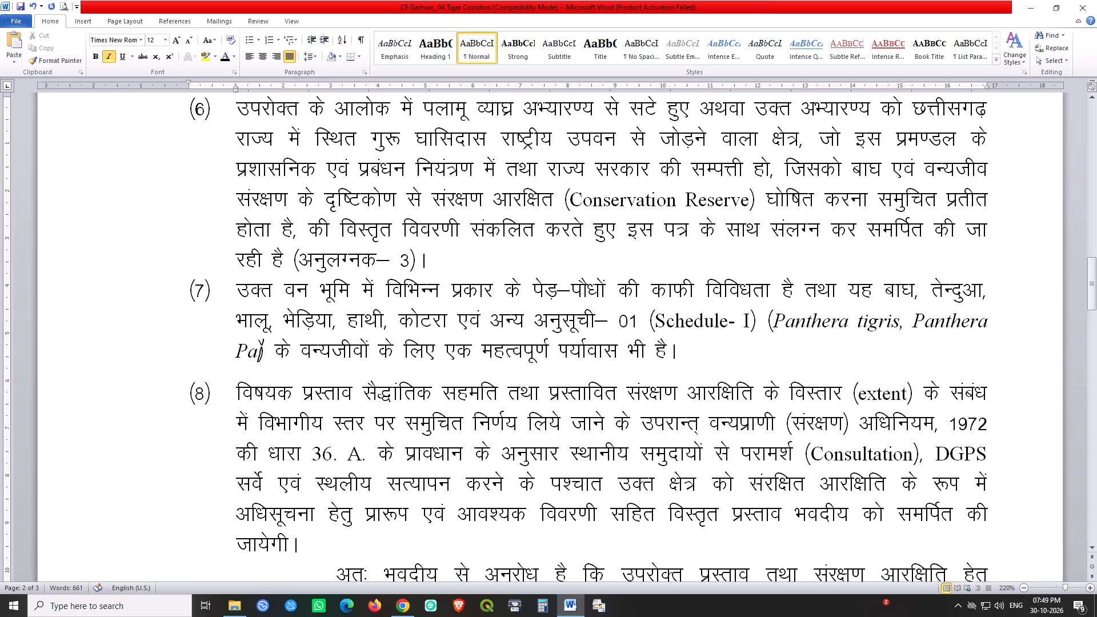
{"action": "key", "text": "r"}
{"action": "type", "text": "dus"}
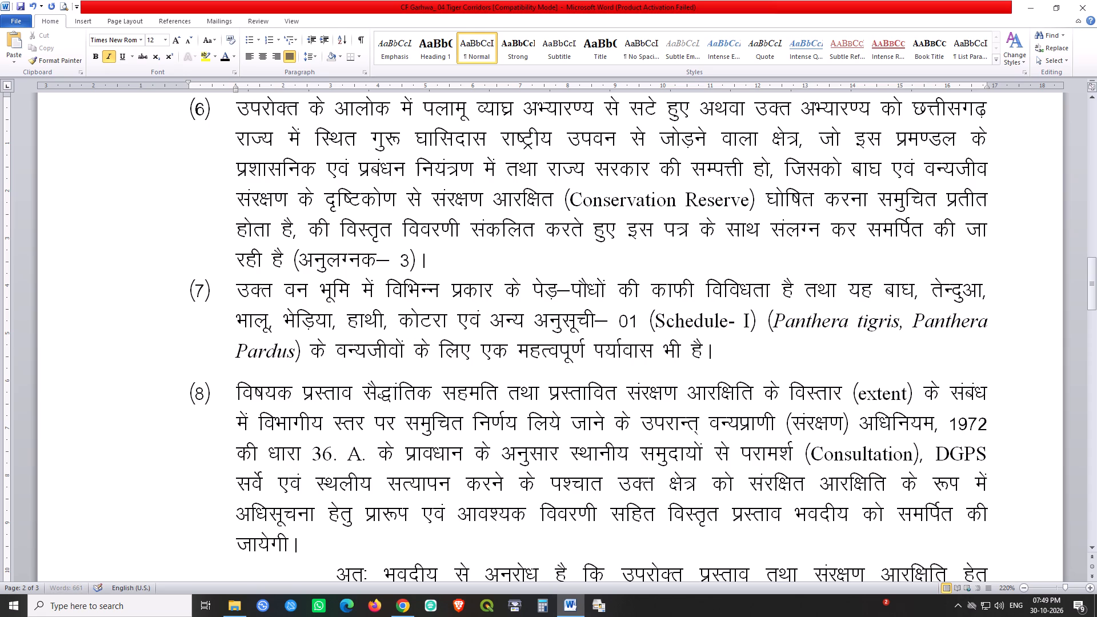
Add "Melursus ursinus" after "Panthera Pardus" in the species list, separated by a comma.
{"action": "type", "text": ","}
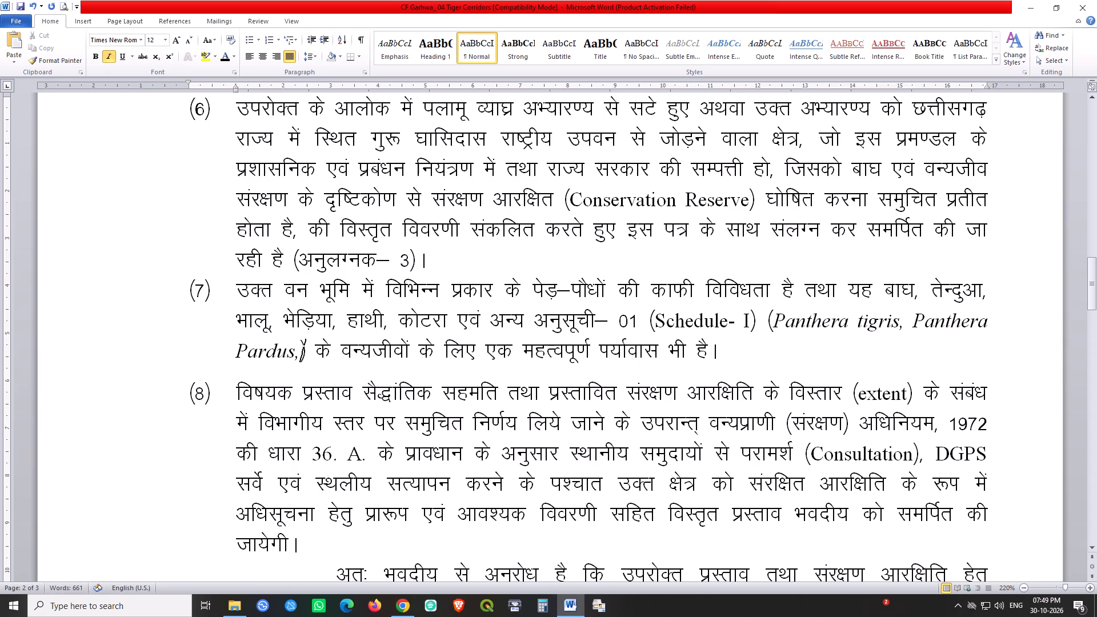
{"action": "key", "text": "space"}
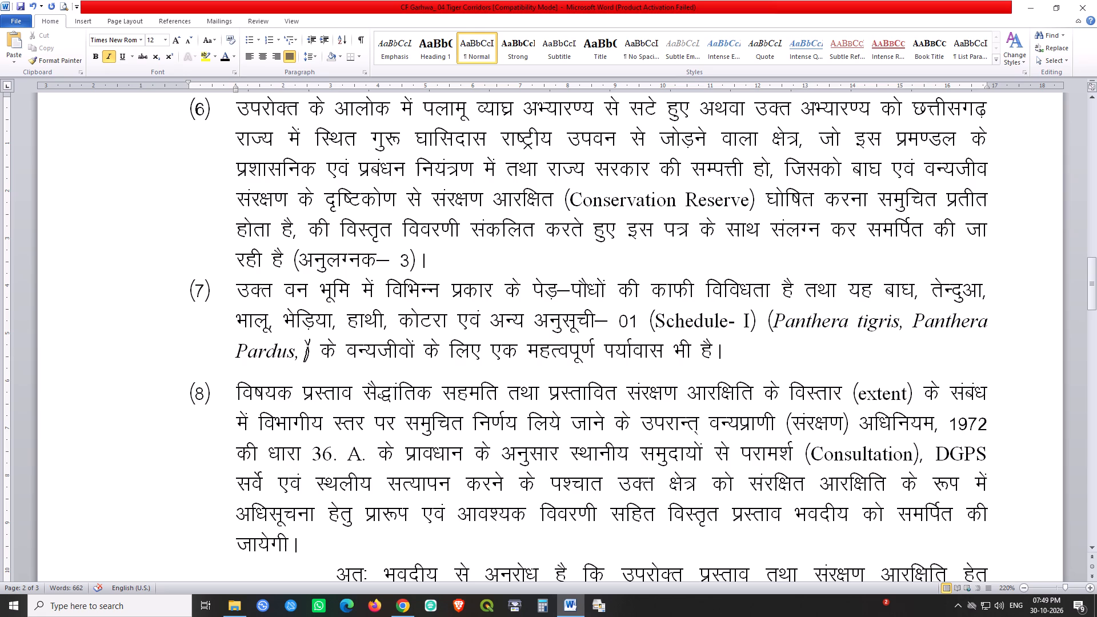
{"action": "type", "text": "Mel"}
{"action": "key", "text": "u"}
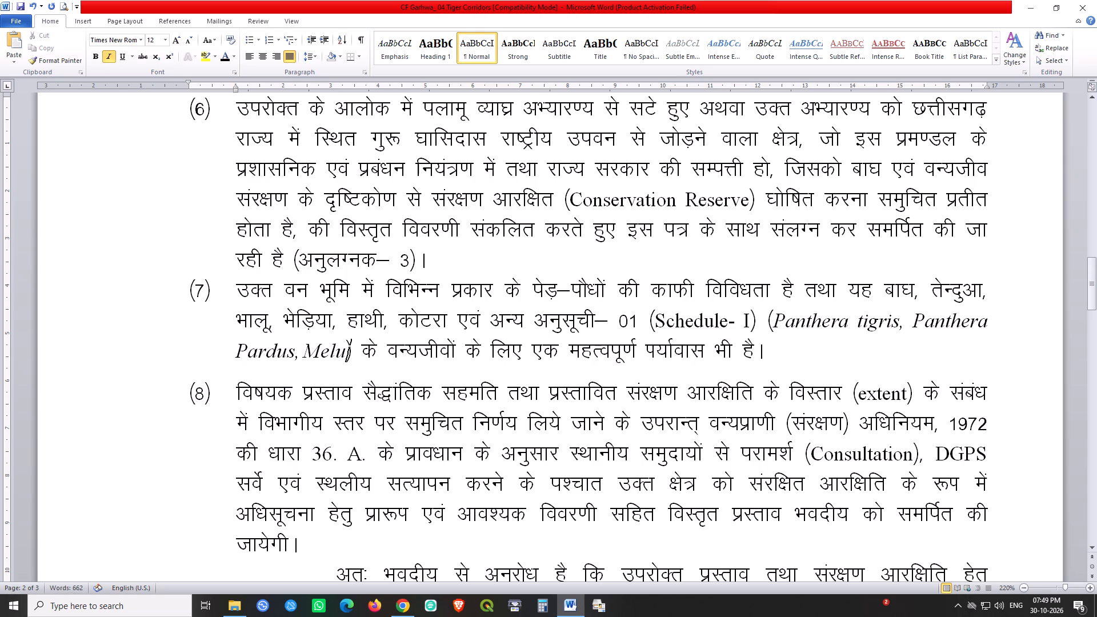
{"action": "type", "text": "rsus"}
{"action": "key", "text": "space"}
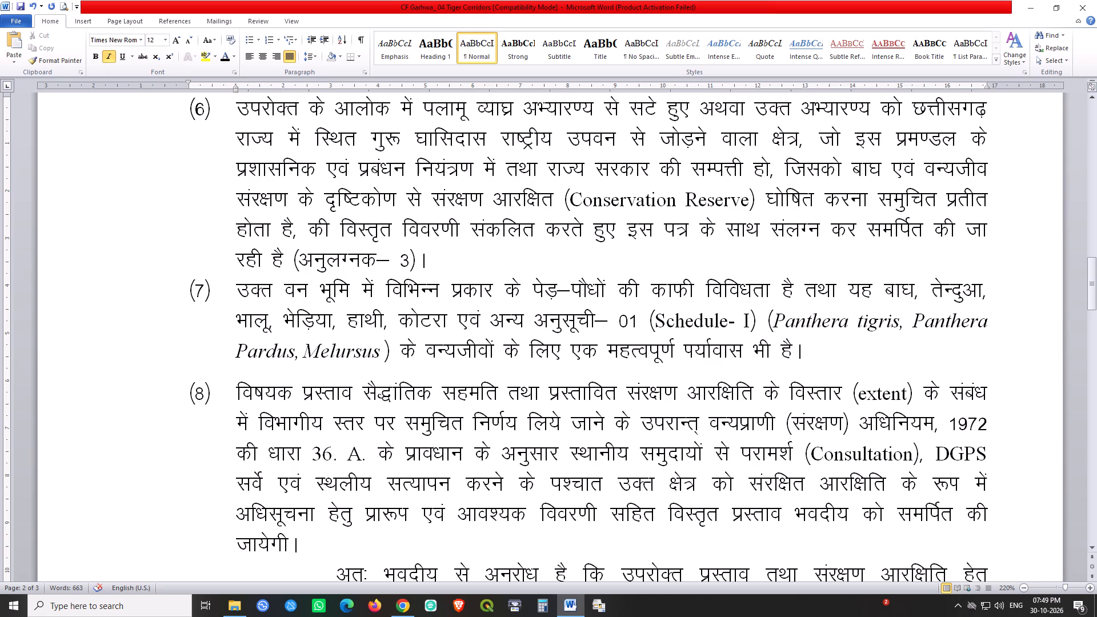
{"action": "type", "text": "urs"}
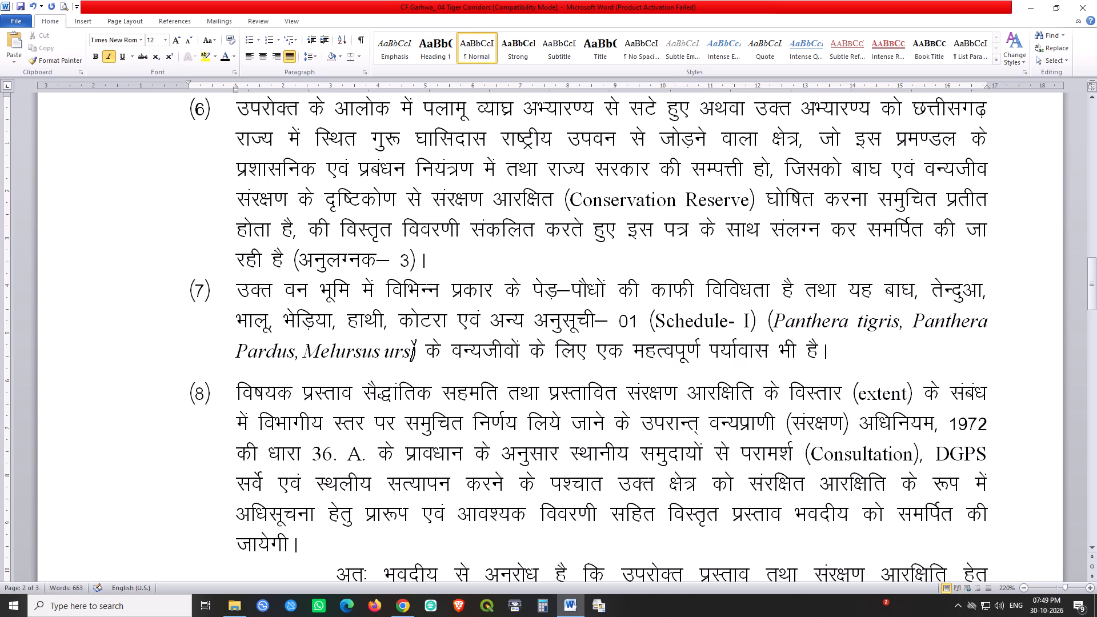
{"action": "key", "text": "i"}
{"action": "type", "text": "nus"}
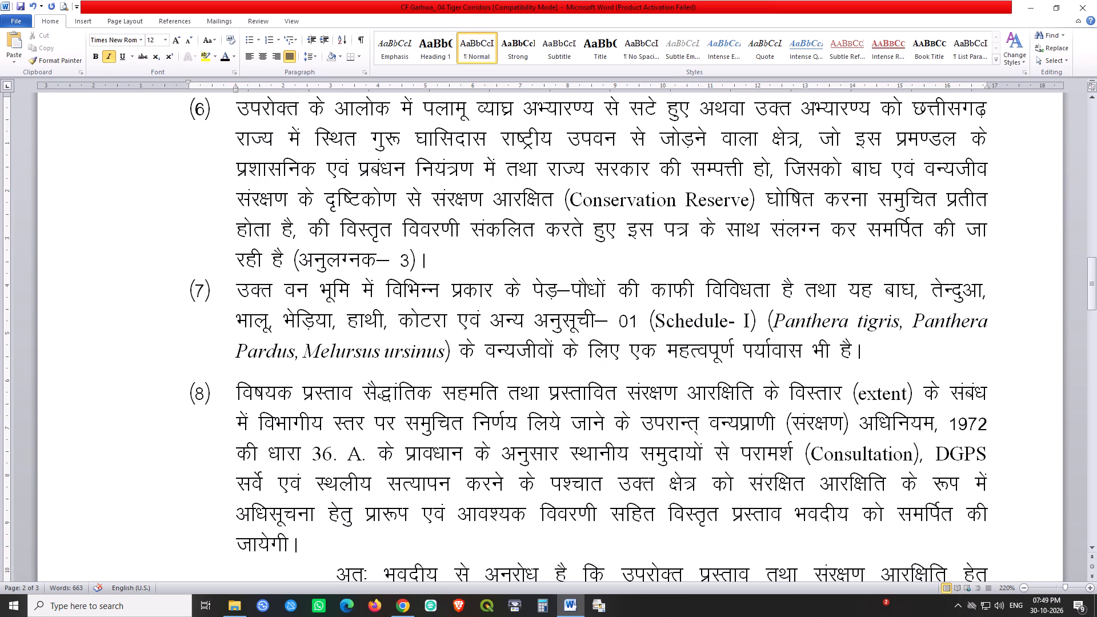
Add "Canis lupus" after "Melursus ursinus" in the species list, with a comma before and after it.
{"action": "key", "text": "comma"}
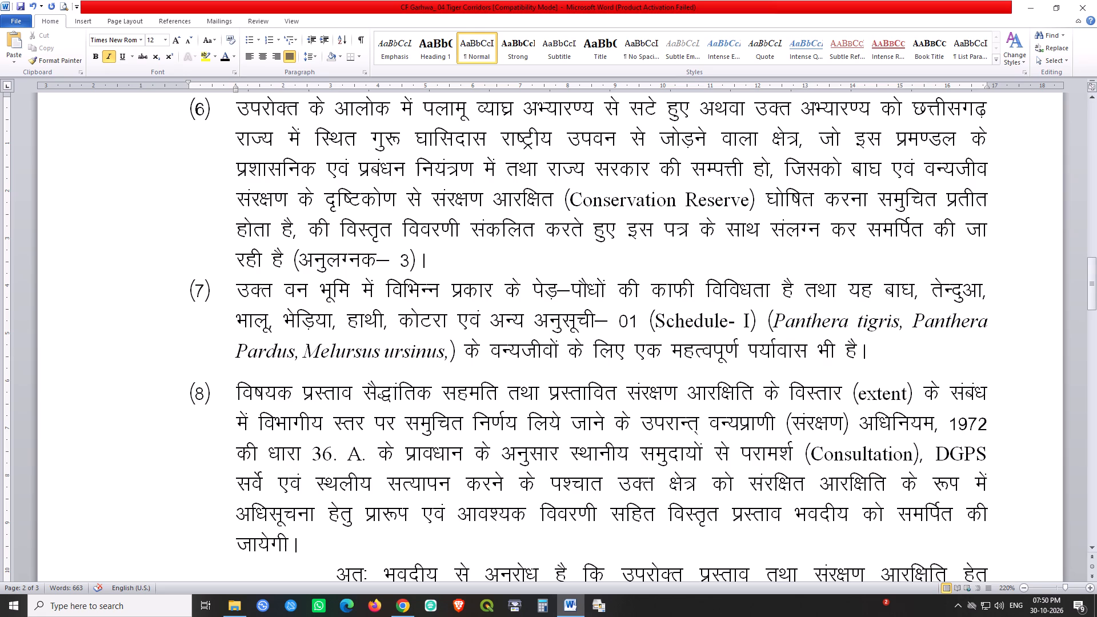
{"action": "key", "text": "space"}
{"action": "type", "text": "Can"}
{"action": "type", "text": "is"}
{"action": "key", "text": "space"}
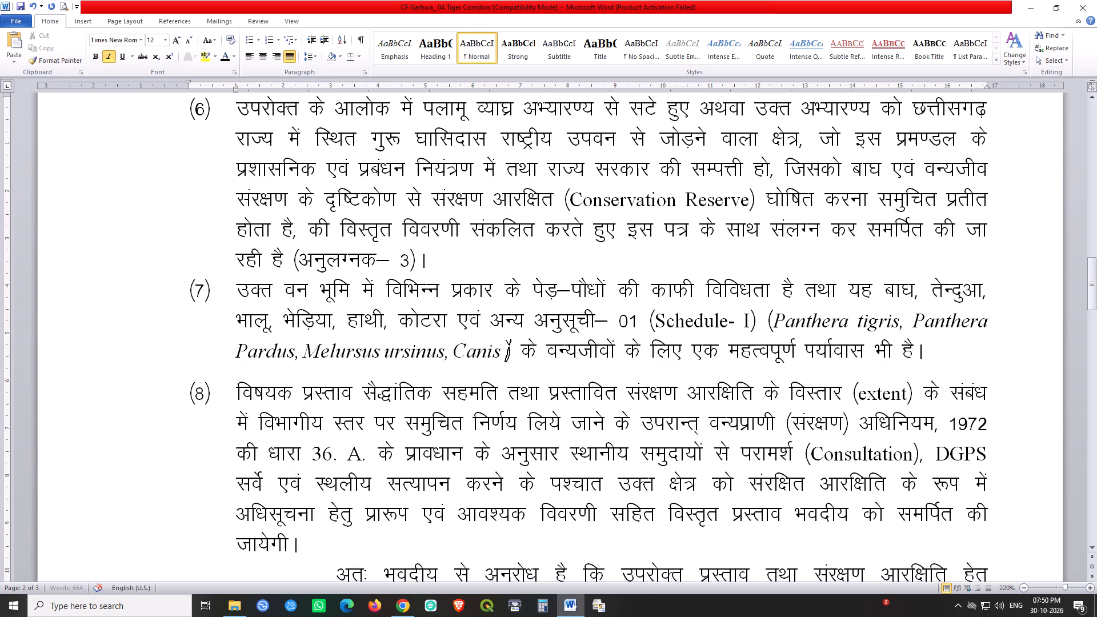
{"action": "type", "text": "lupus"}
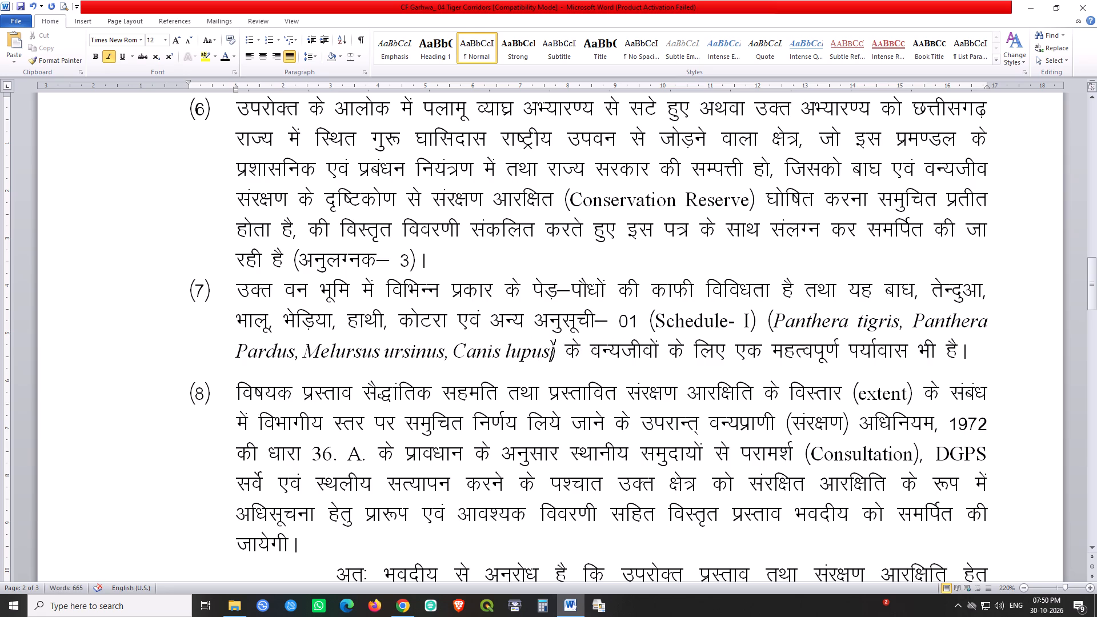
{"action": "type", "text": ","}
{"action": "key", "text": "space"}
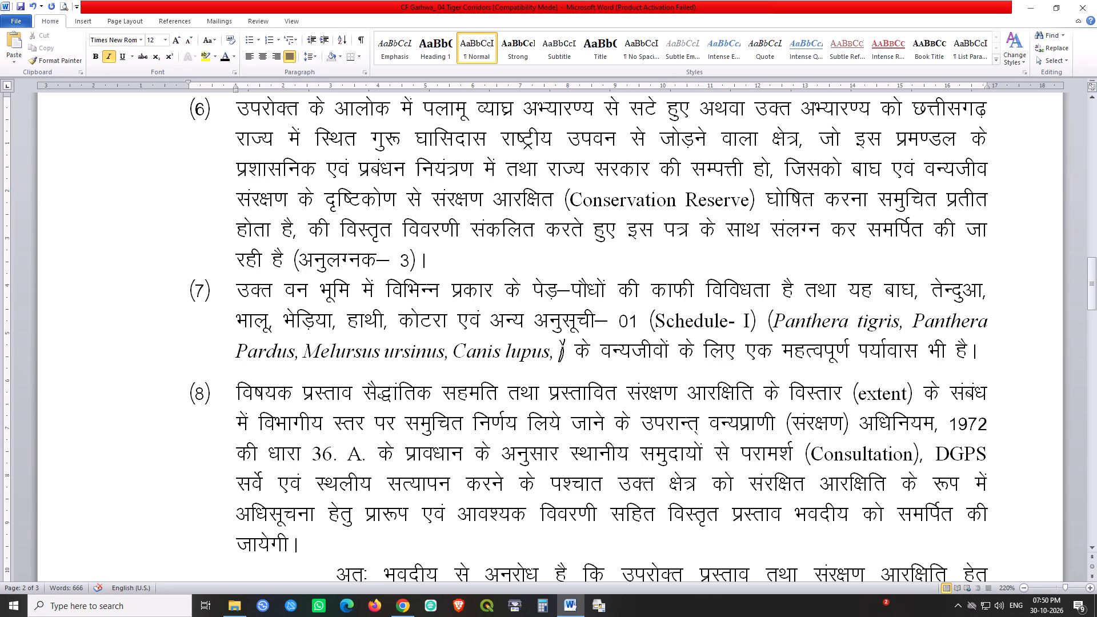
Add the capitalised genus name "Elephus" after "Canis lupus," in the italic species list of item (7).
{"action": "type", "text": "ele"}
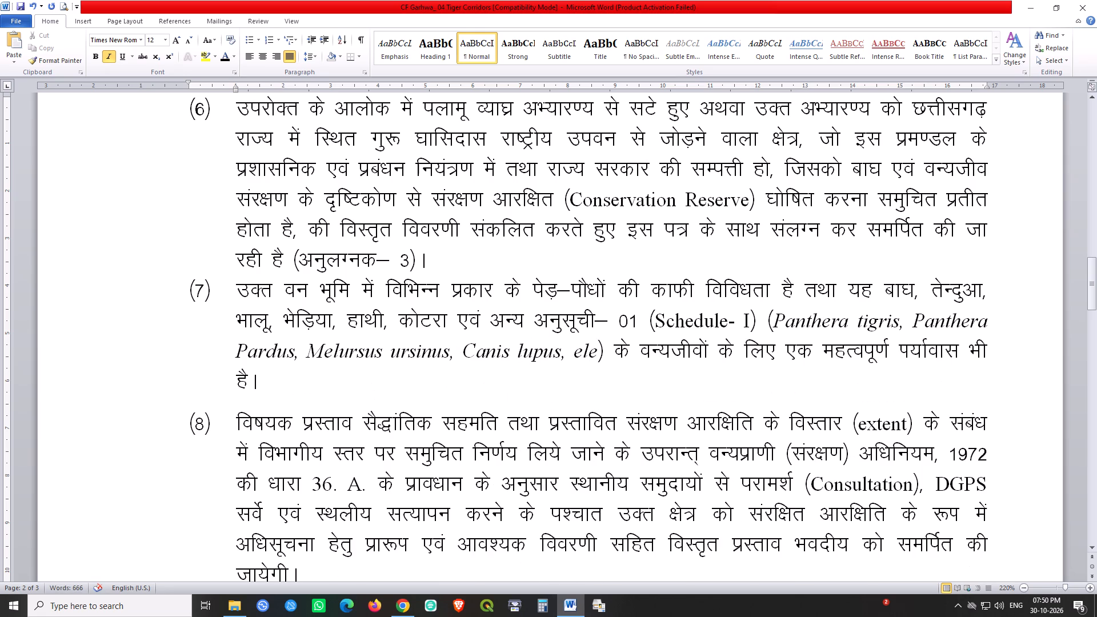
{"action": "type", "text": "pus"}
{"action": "key", "text": "Left"}
{"action": "key", "text": "Left"}
{"action": "key", "text": "Left"}
{"action": "key", "text": "Left"}
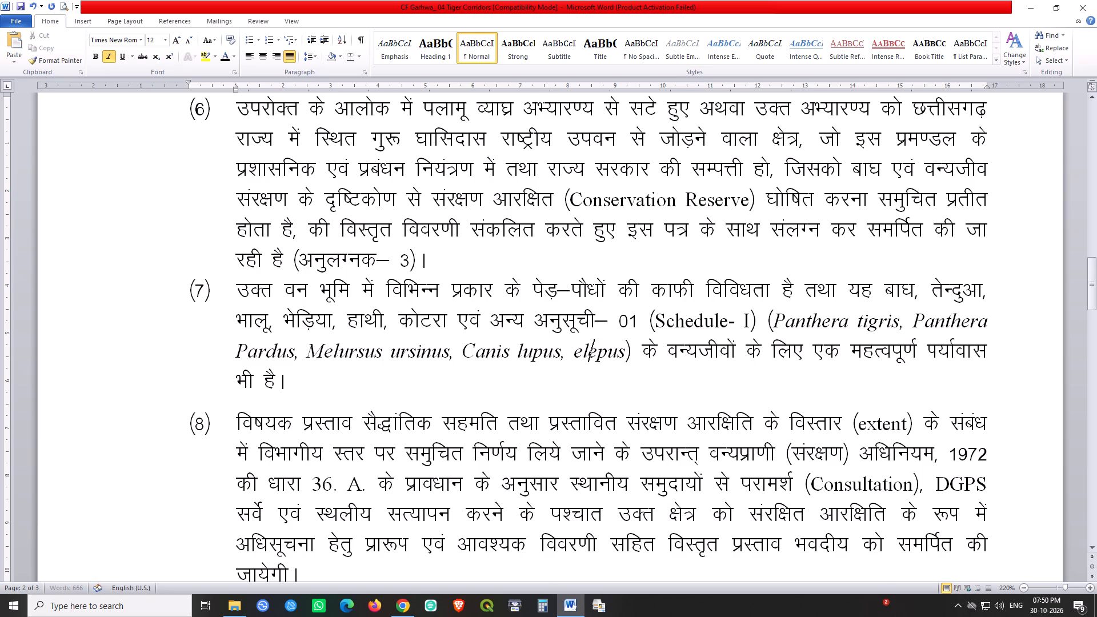
{"action": "key", "text": "Left"}
{"action": "key", "text": "shift+Left"}
{"action": "key", "text": "shift+e"}
{"action": "key", "text": "Right"}
{"action": "key", "text": "Right"}
{"action": "key", "text": "Right"}
{"action": "key", "text": "Right"}
{"action": "key", "text": "Right"}
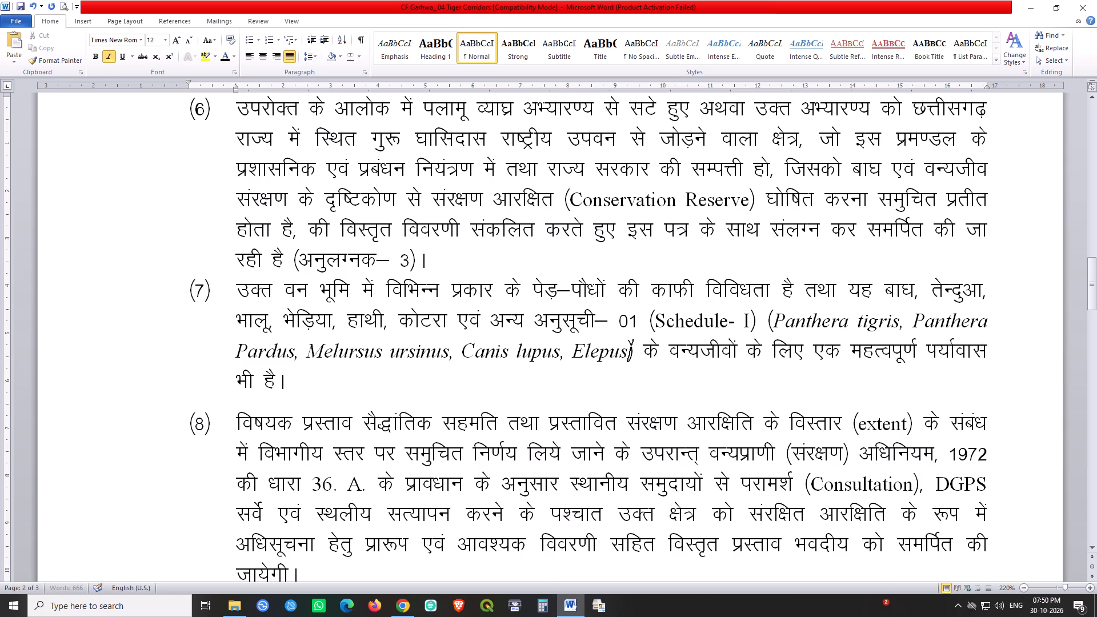
{"action": "key", "text": "BackSpace"}
{"action": "key", "text": "BackSpace"}
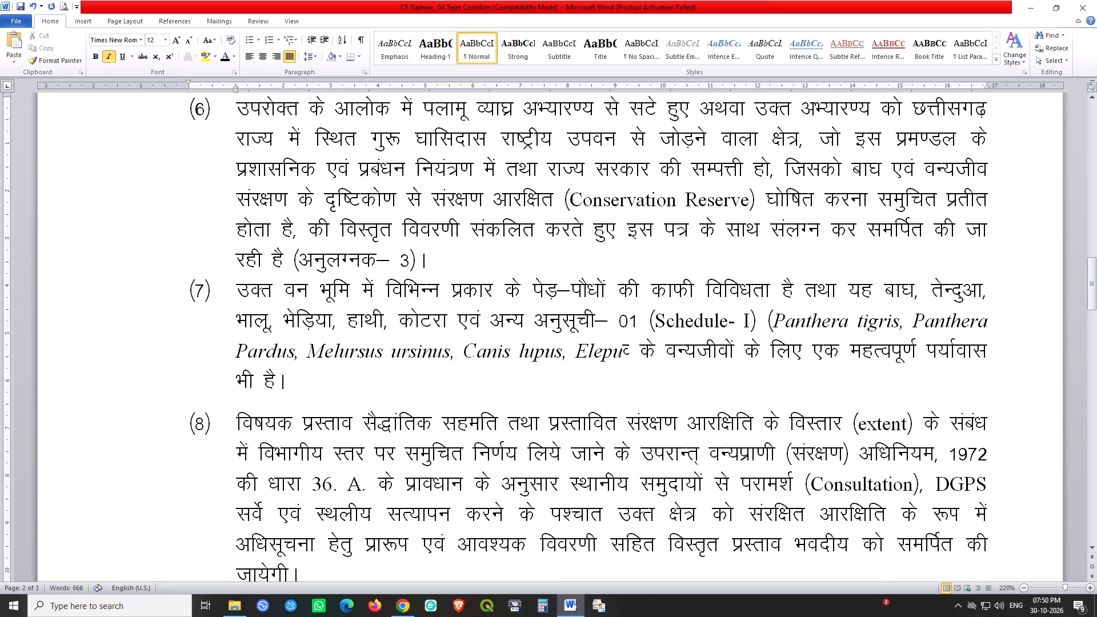
{"action": "key", "text": "h"}
{"action": "type", "text": "us"}
{"action": "key", "text": "space"}
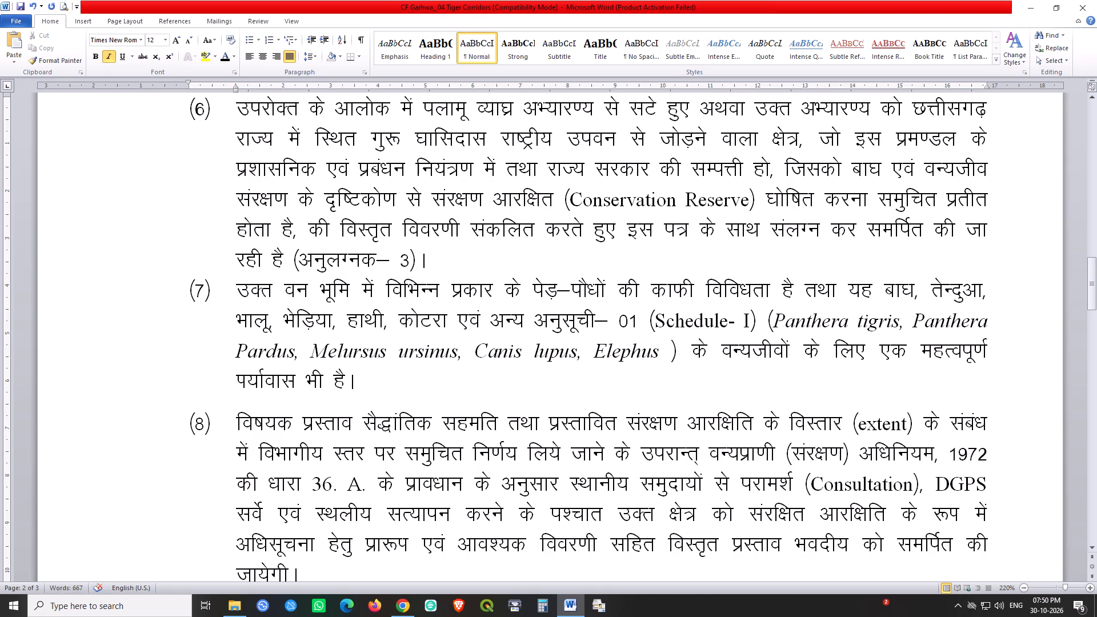
Complete the elephant's scientific name with "maximus" after "Elephus", followed by a comma and a space.
{"action": "type", "text": "maxi"}
{"action": "key", "text": "u"}
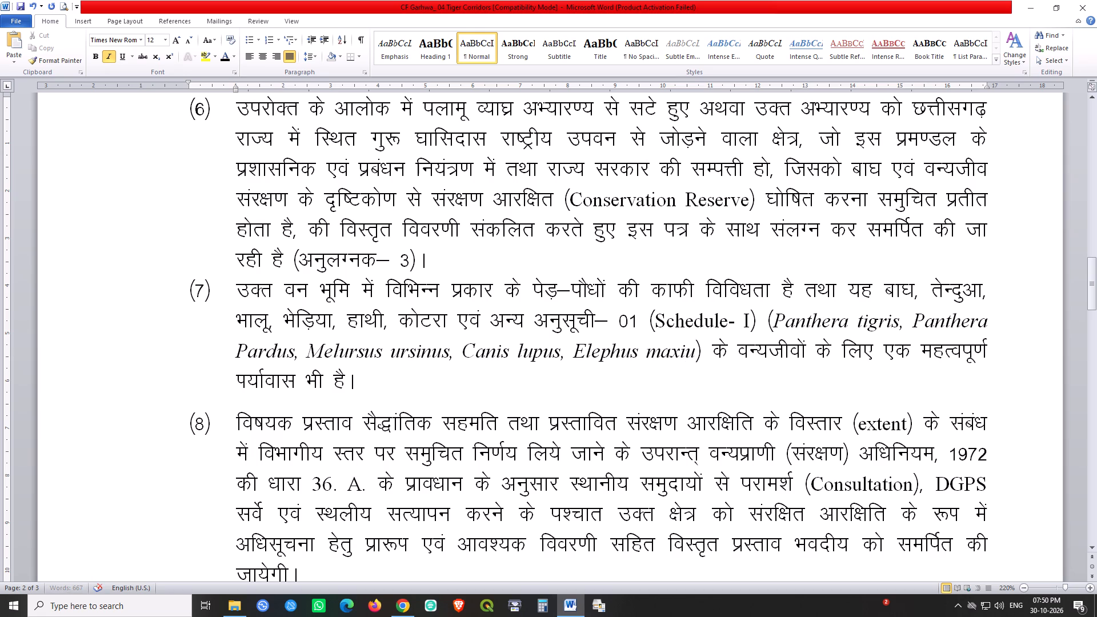
{"action": "key", "text": "BackSpace"}
{"action": "type", "text": "sus"}
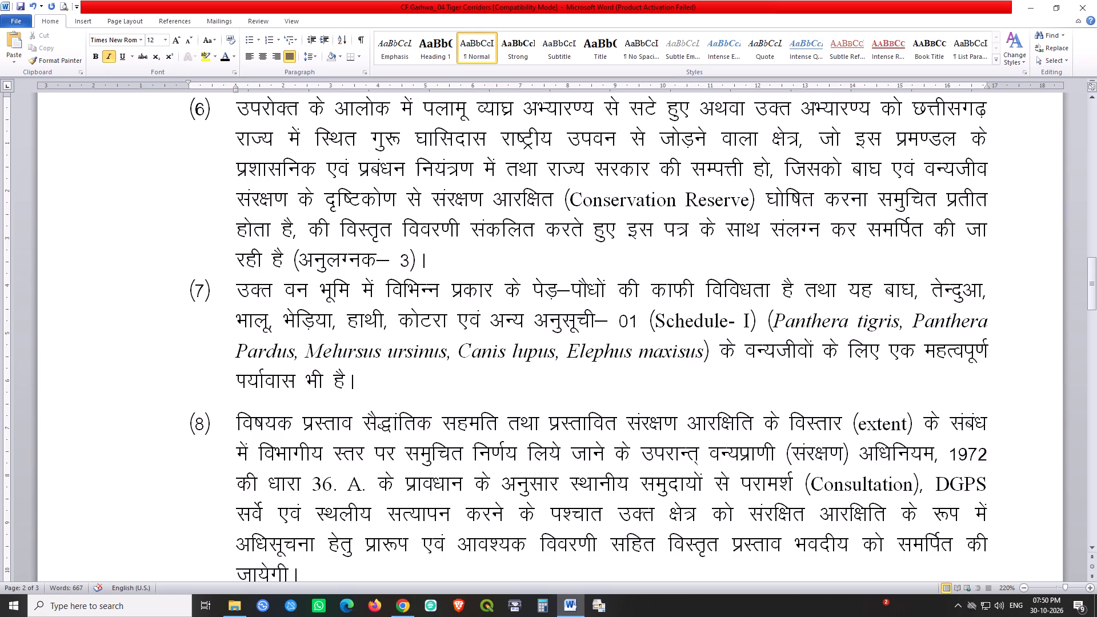
{"action": "key", "text": "BackSpace"}
{"action": "key", "text": "BackSpace"}
{"action": "key", "text": "BackSpace"}
{"action": "type", "text": "mus"}
{"action": "type", "text": ","}
{"action": "key", "text": "space"}
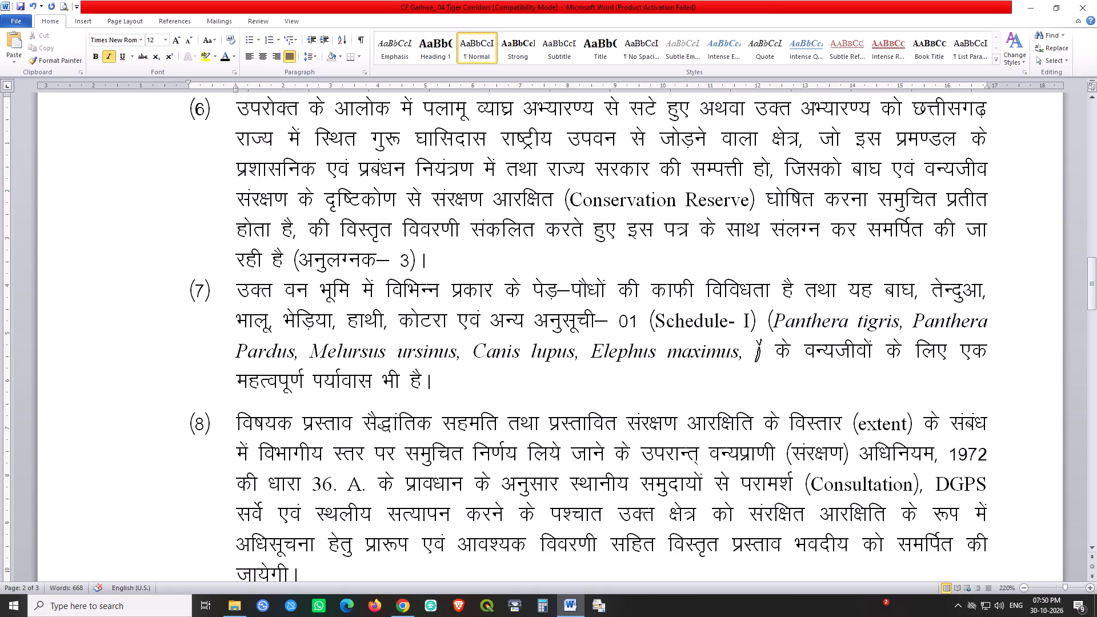
Save the tiger corridor letter with the extended species list.
{"action": "key", "text": "ctrl+s"}
{"action": "key", "text": "ctrl+s"}
{"action": "key", "text": "ctrl+s"}
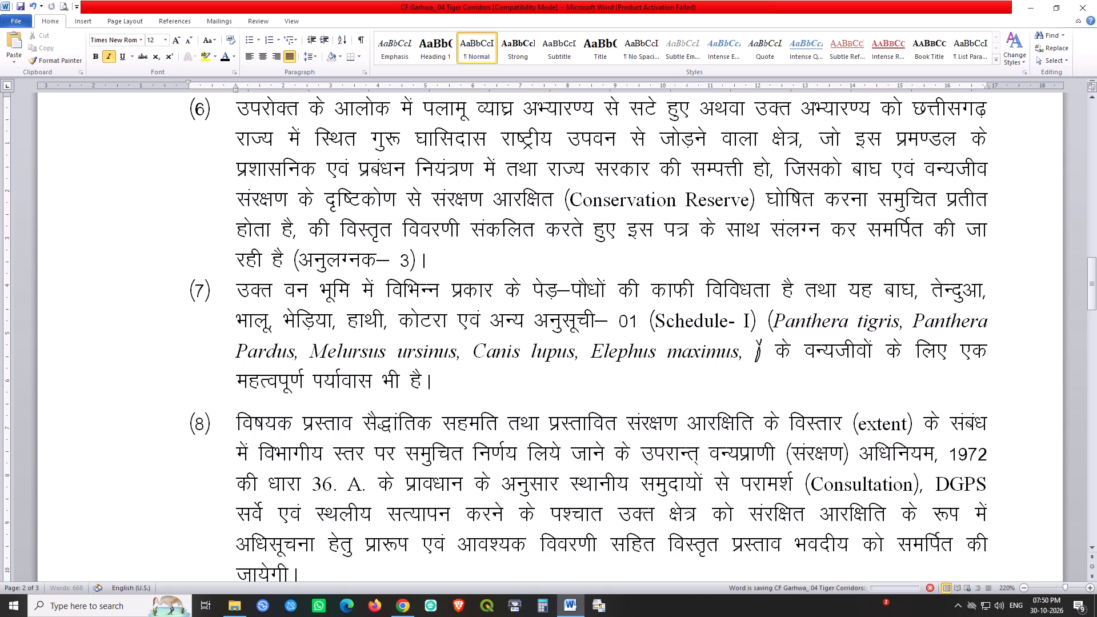
{"action": "key", "text": "ctrl+s"}
{"action": "key", "text": "ctrl+s"}
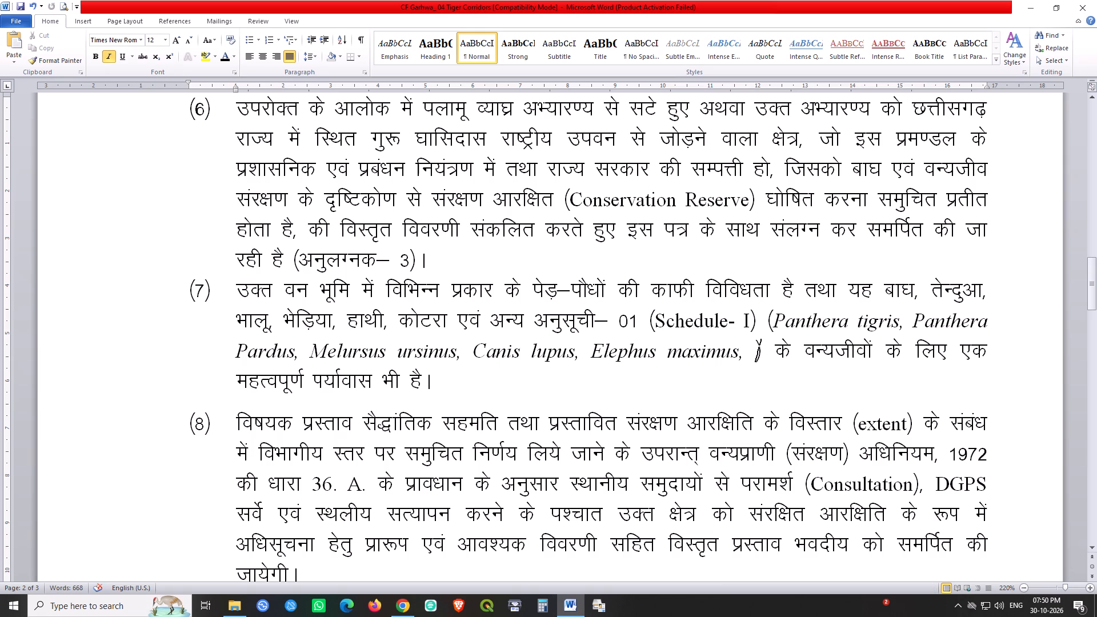
{"action": "key", "text": "ctrl+s"}
{"action": "key", "text": "ctrl+s"}
{"action": "key", "text": "ctrl+s"}
{"action": "key", "text": "ctrl+s"}
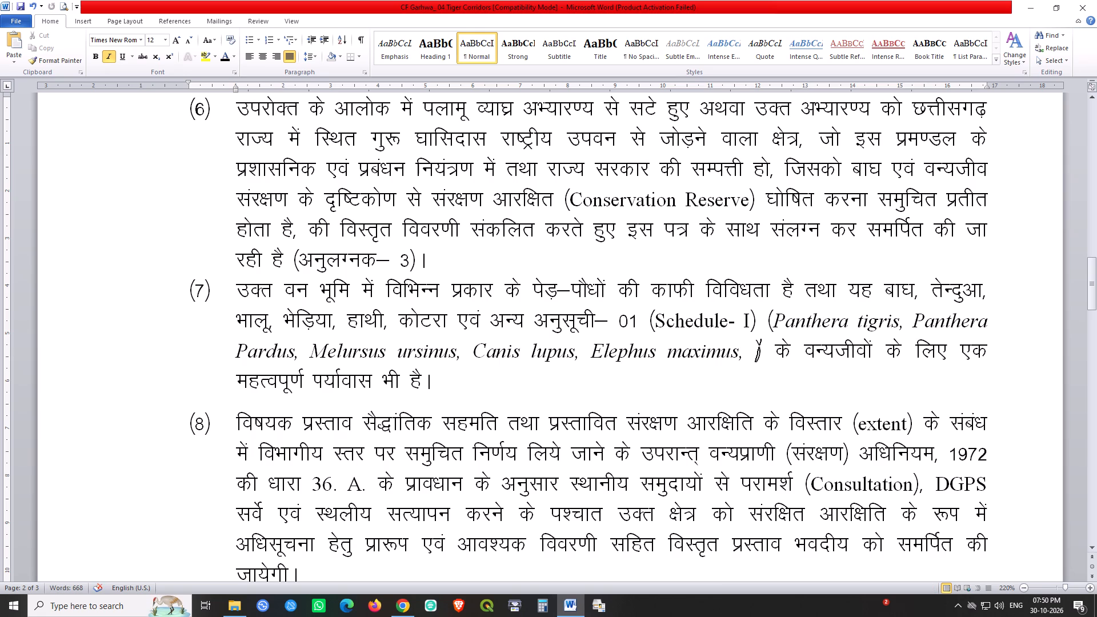
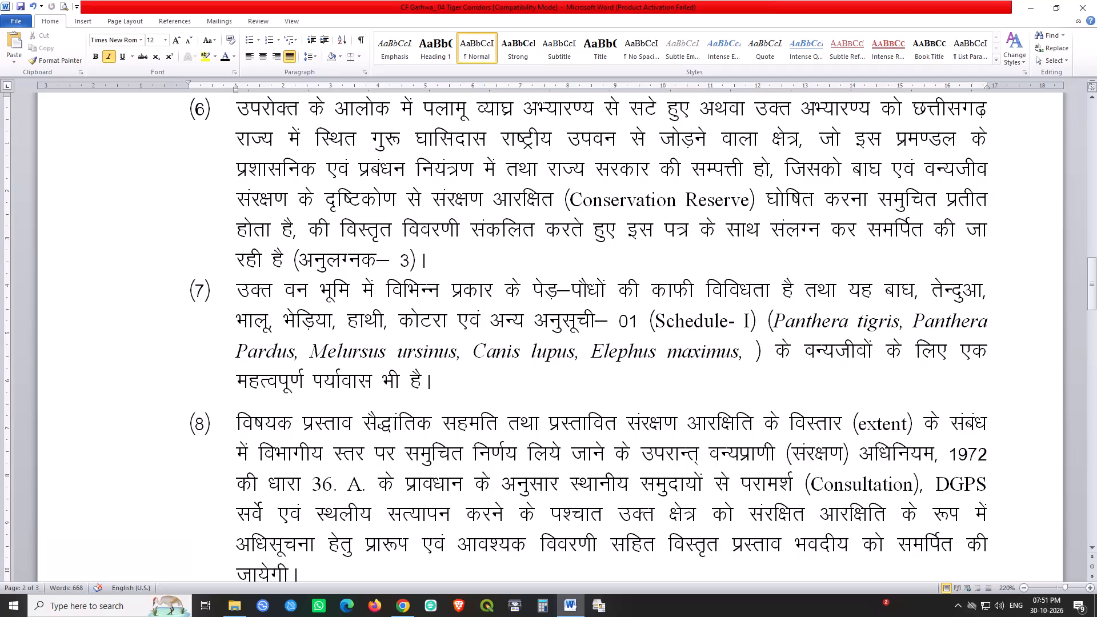
Finish the italic species list in item (7) with "Muntiacus muntjak etc." before the closing bracket.
{"action": "type", "text": "Muntiacus"}
{"action": "key", "text": "space"}
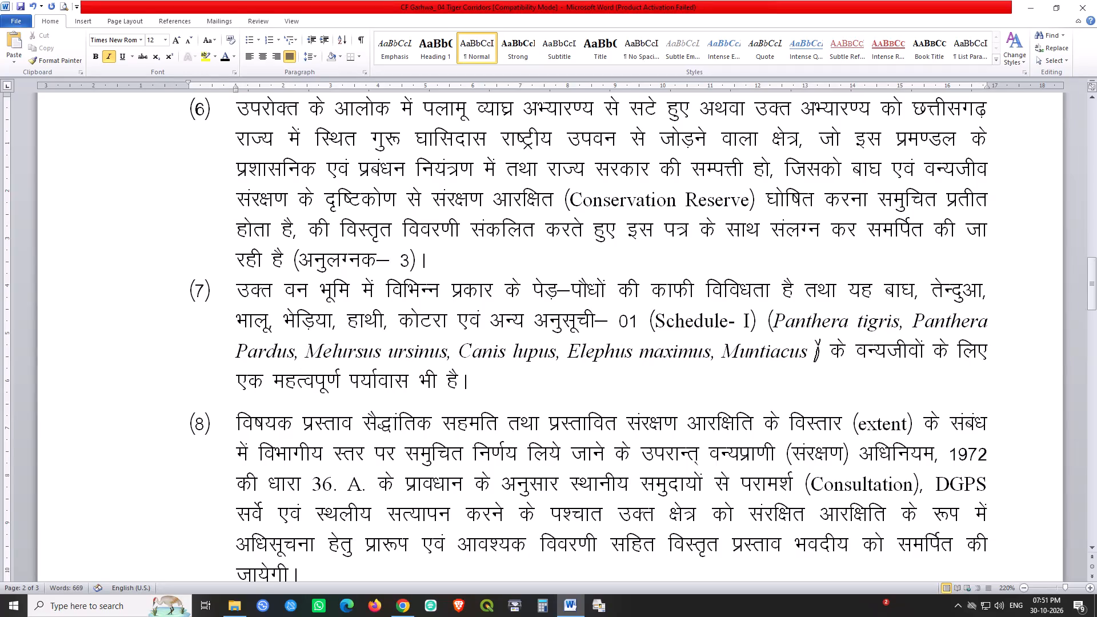
{"action": "type", "text": "muntjak"}
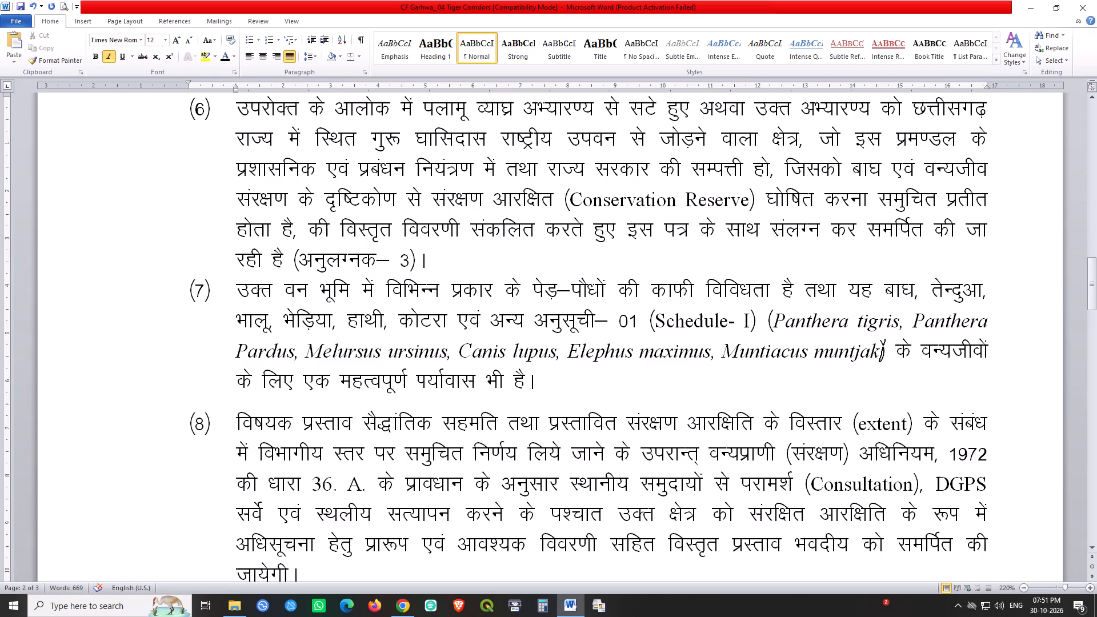
{"action": "key", "text": "space"}
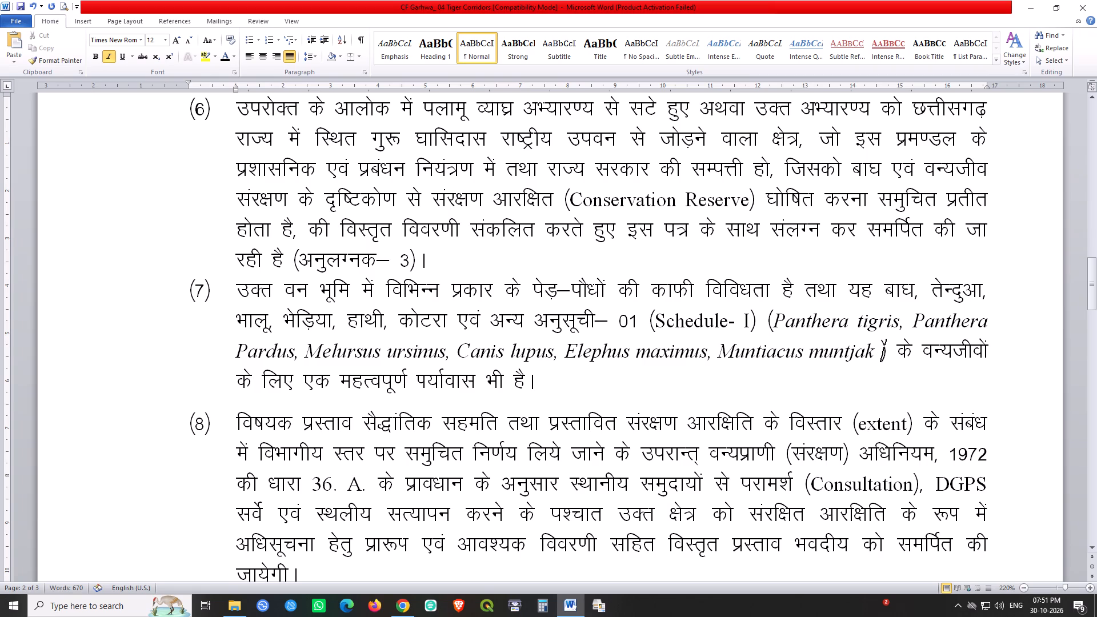
{"action": "type", "text": "etc."}
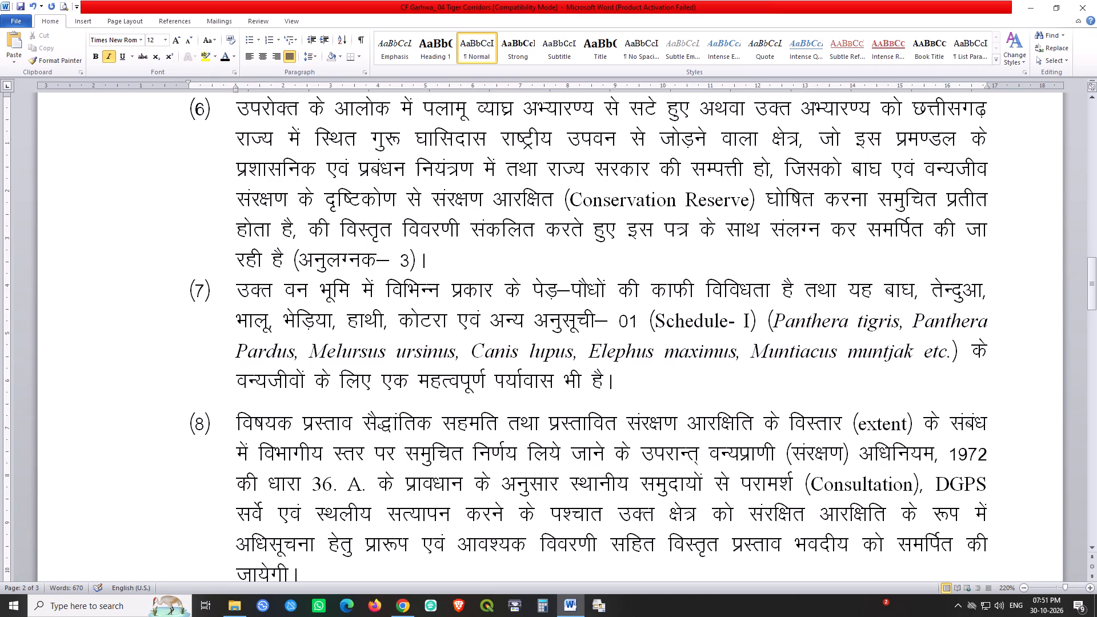
Save the tiger corridor letter with the finished species list.
{"action": "key", "text": "ctrl+s"}
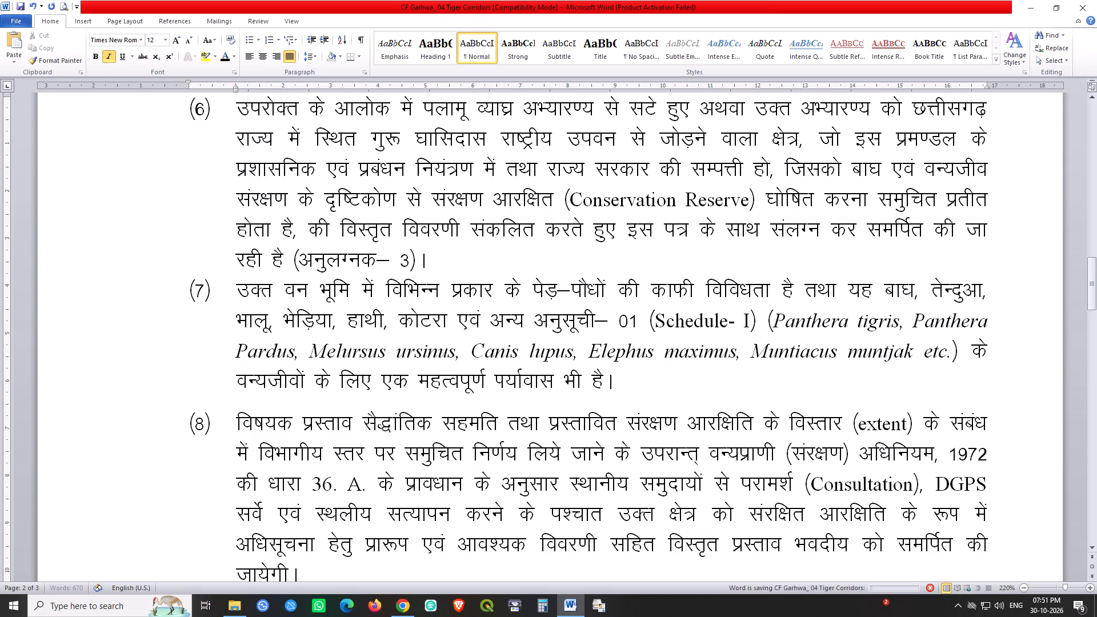
{"action": "key", "text": "ctrl+s"}
{"action": "key", "text": "ctrl+s"}
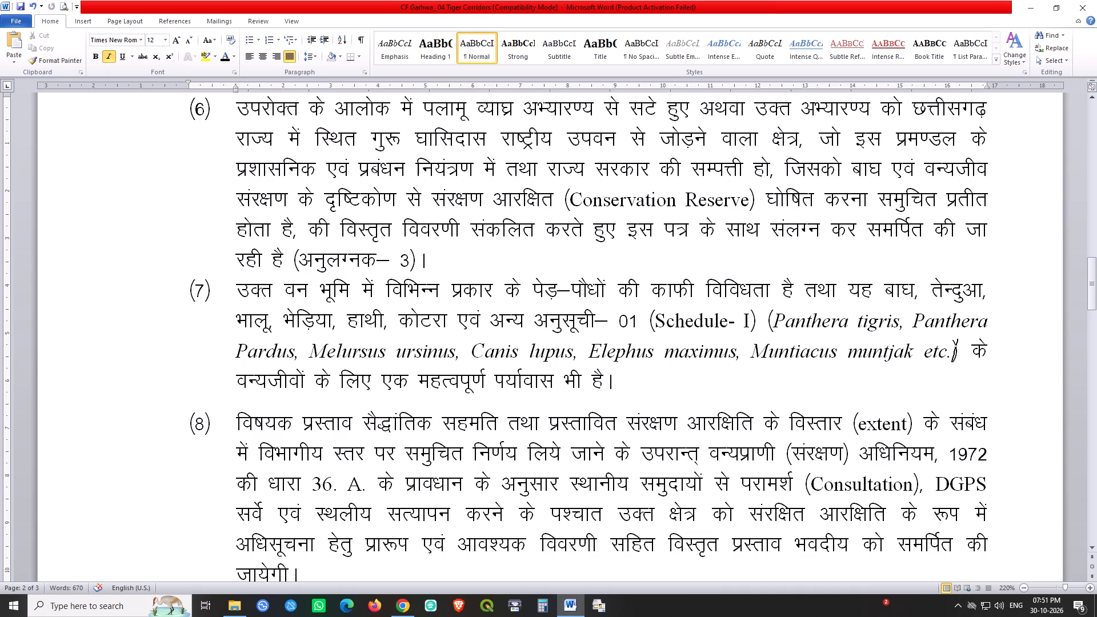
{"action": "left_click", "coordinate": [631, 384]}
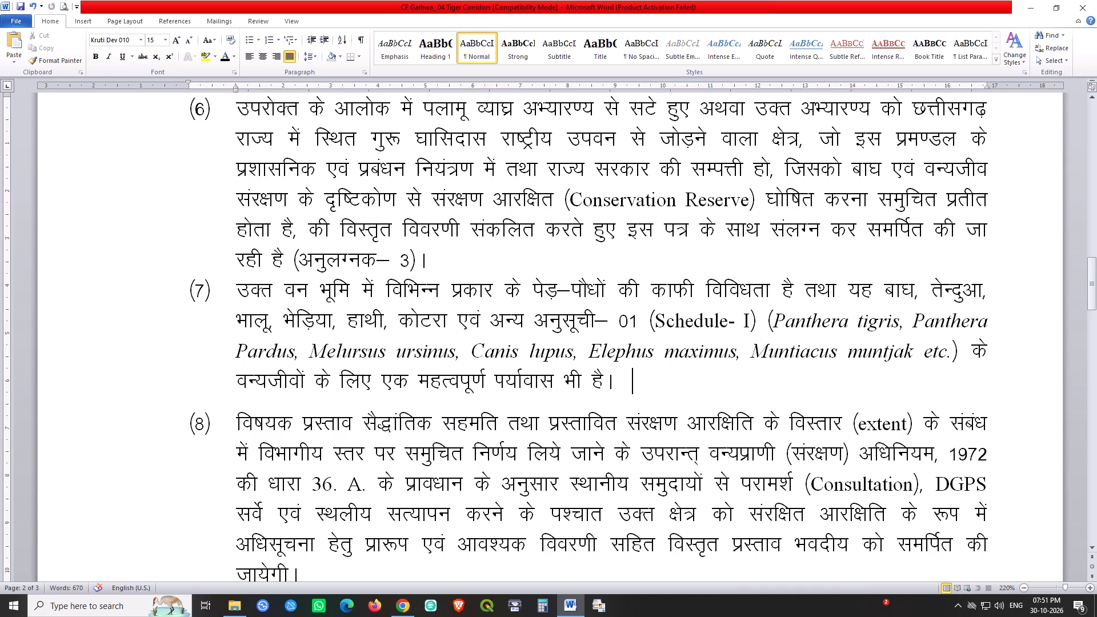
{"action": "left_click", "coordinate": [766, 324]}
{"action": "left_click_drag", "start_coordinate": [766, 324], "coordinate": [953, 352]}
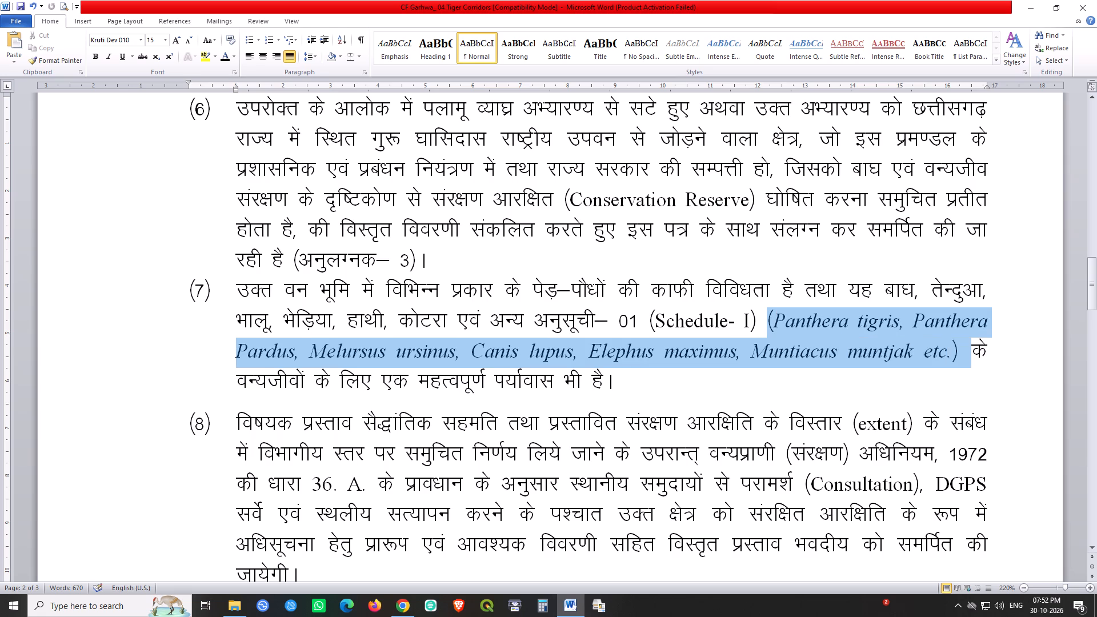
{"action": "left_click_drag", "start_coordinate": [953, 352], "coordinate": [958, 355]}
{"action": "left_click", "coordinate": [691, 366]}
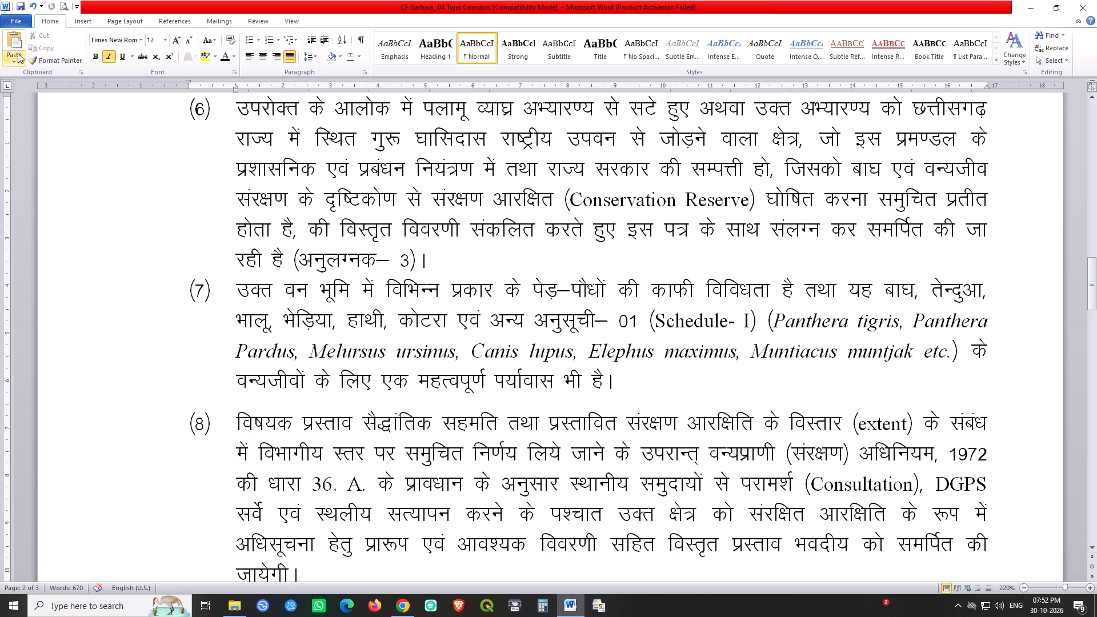
Save the tiger corridor letter again.
{"action": "triple_click", "coordinate": [21, 7]}
{"action": "triple_click", "coordinate": [21, 7]}
{"action": "left_click", "coordinate": [21, 7]}
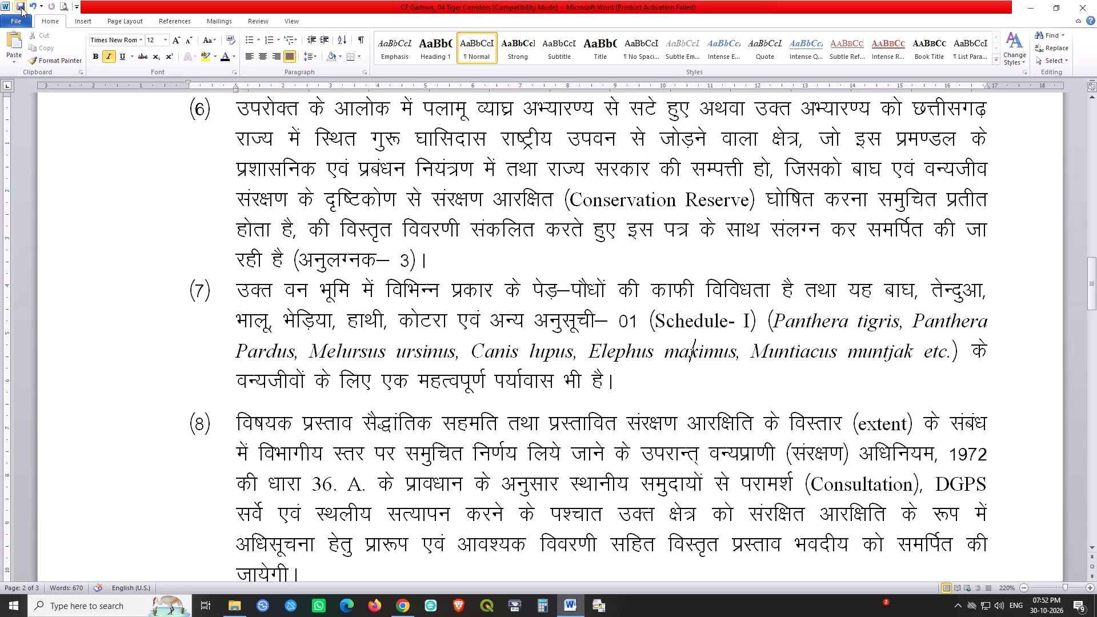
{"action": "triple_click", "coordinate": [21, 7]}
{"action": "double_click", "coordinate": [21, 7]}
{"action": "triple_click", "coordinate": [25, 8]}
{"action": "double_click", "coordinate": [25, 8]}
Enlarge the blank line above the signature of the उप निदेशक copy endorsement on page 2 by five points.
{"action": "scroll", "coordinate": [893, 332], "scroll_direction": "down", "scroll_amount": 2}
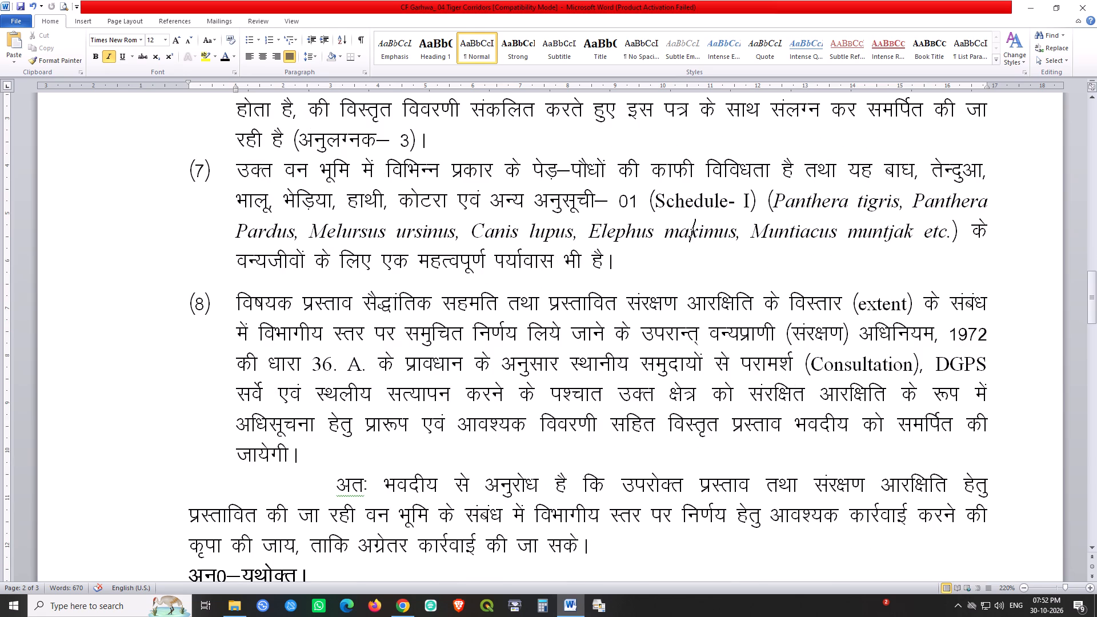
{"action": "scroll", "coordinate": [1008, 370], "scroll_direction": "down", "scroll_amount": 12}
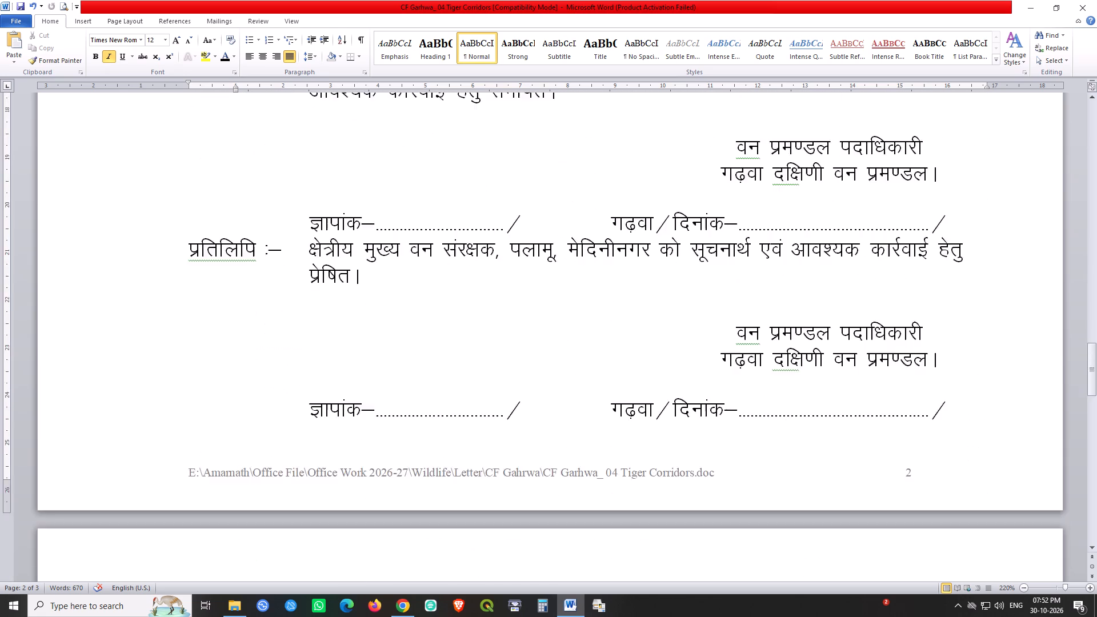
{"action": "scroll", "coordinate": [978, 378], "scroll_direction": "down", "scroll_amount": 3}
{"action": "scroll", "coordinate": [978, 378], "scroll_direction": "up", "scroll_amount": 7}
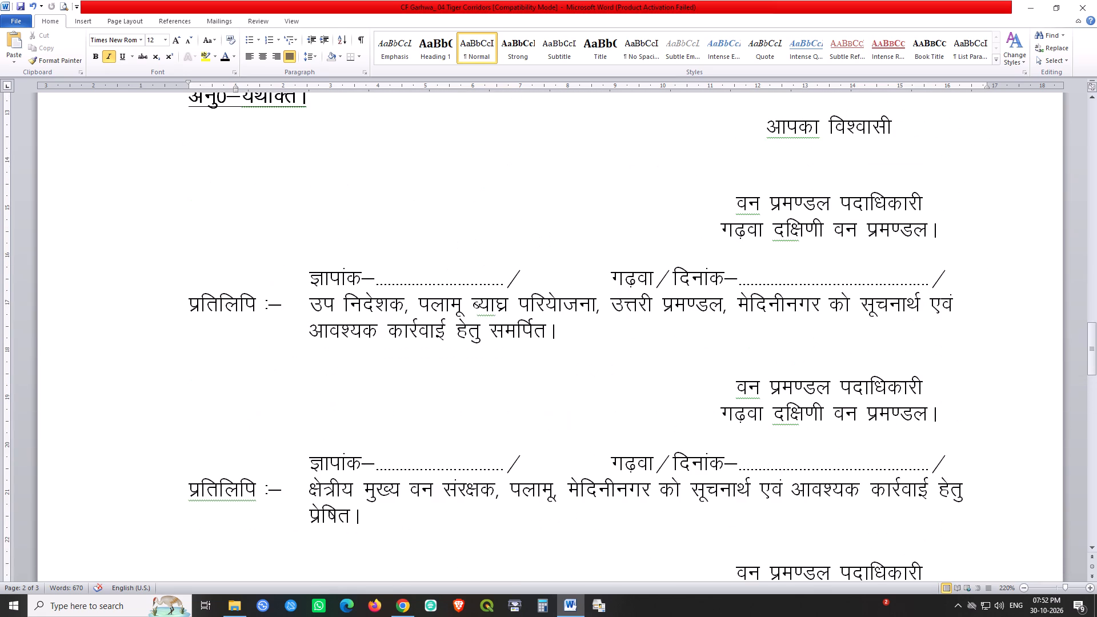
{"action": "scroll", "coordinate": [893, 372], "scroll_direction": "up", "scroll_amount": 3}
{"action": "scroll", "coordinate": [841, 375], "scroll_direction": "down", "scroll_amount": 3}
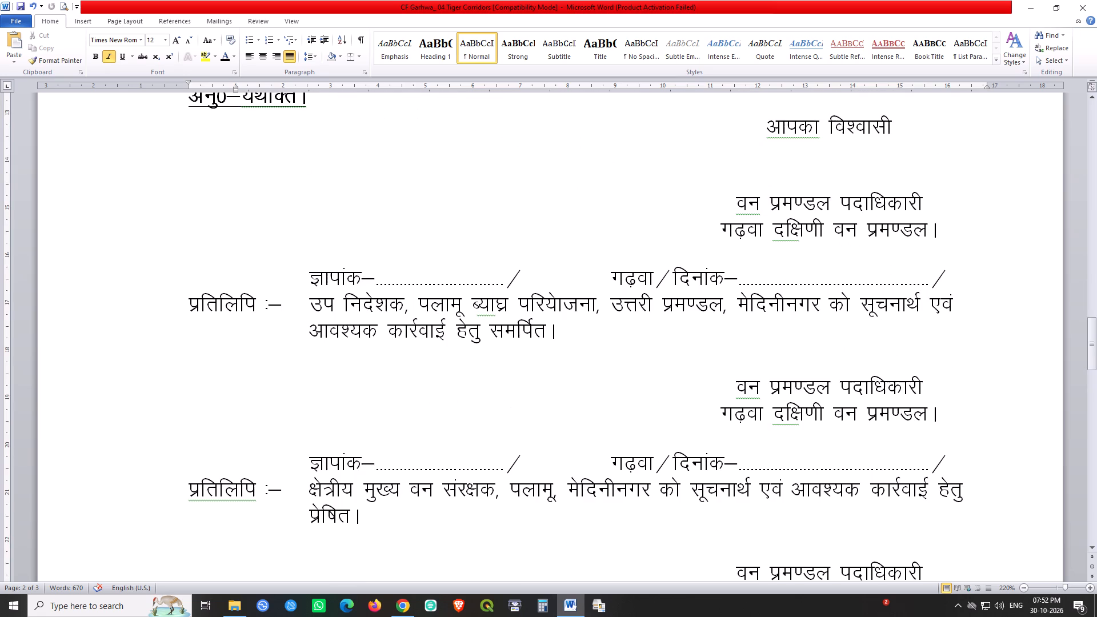
{"action": "left_click", "coordinate": [811, 352]}
{"action": "key", "text": "shift+Right"}
{"action": "key", "text": "ctrl+bracketright"}
{"action": "key", "text": "ctrl+bracketright"}
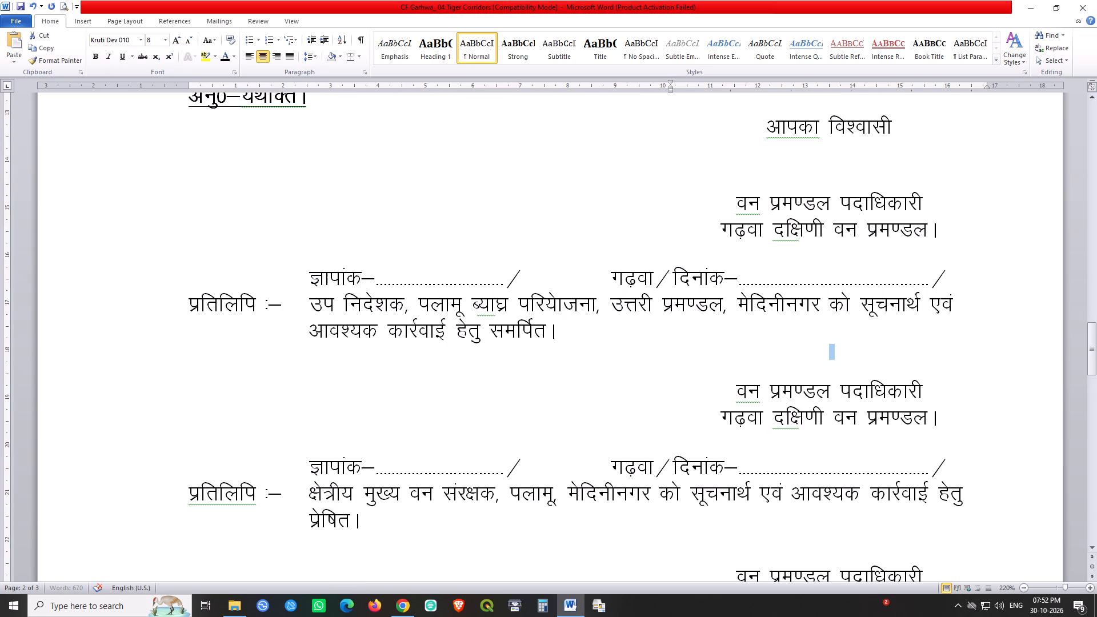
{"action": "key", "text": "ctrl+bracketright"}
{"action": "key", "text": "ctrl+bracketright"}
{"action": "key", "text": "ctrl+bracketright"}
Insert a blank line below the signature block of the उप निदेशक copy endorsement and reduce it to 7 pt.
{"action": "left_click", "coordinate": [940, 417]}
{"action": "key", "text": "Return"}
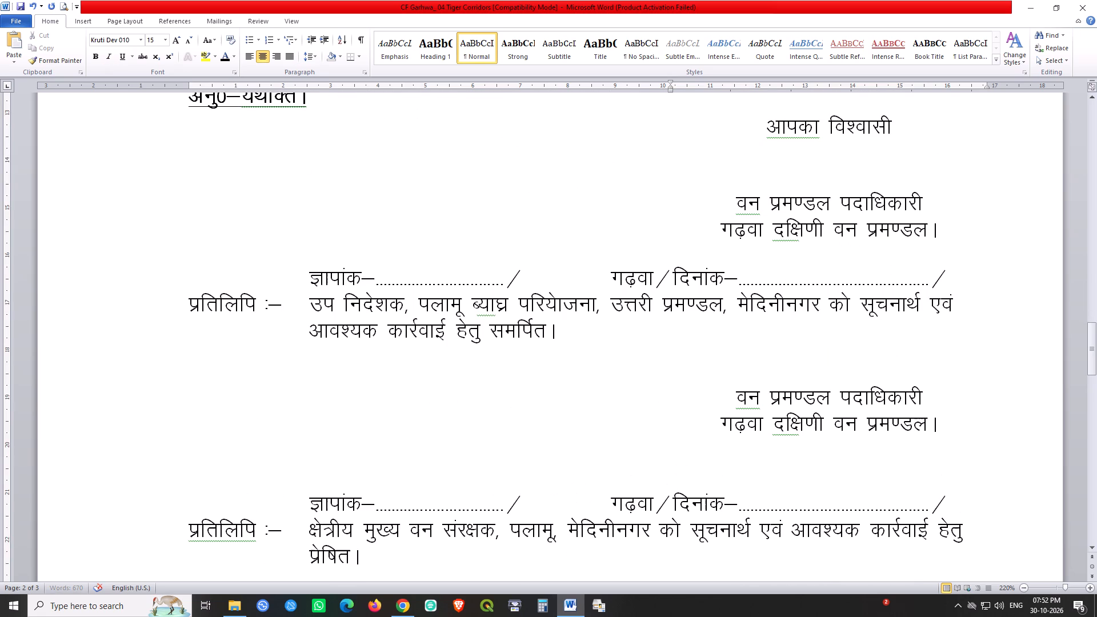
{"action": "key", "text": "shift+Right"}
{"action": "key", "text": "ctrl+bracketleft"}
{"action": "key", "text": "ctrl+bracketleft"}
{"action": "key", "text": "ctrl+bracketleft"}
{"action": "key", "text": "ctrl+bracketleft"}
{"action": "key", "text": "ctrl+bracketleft"}
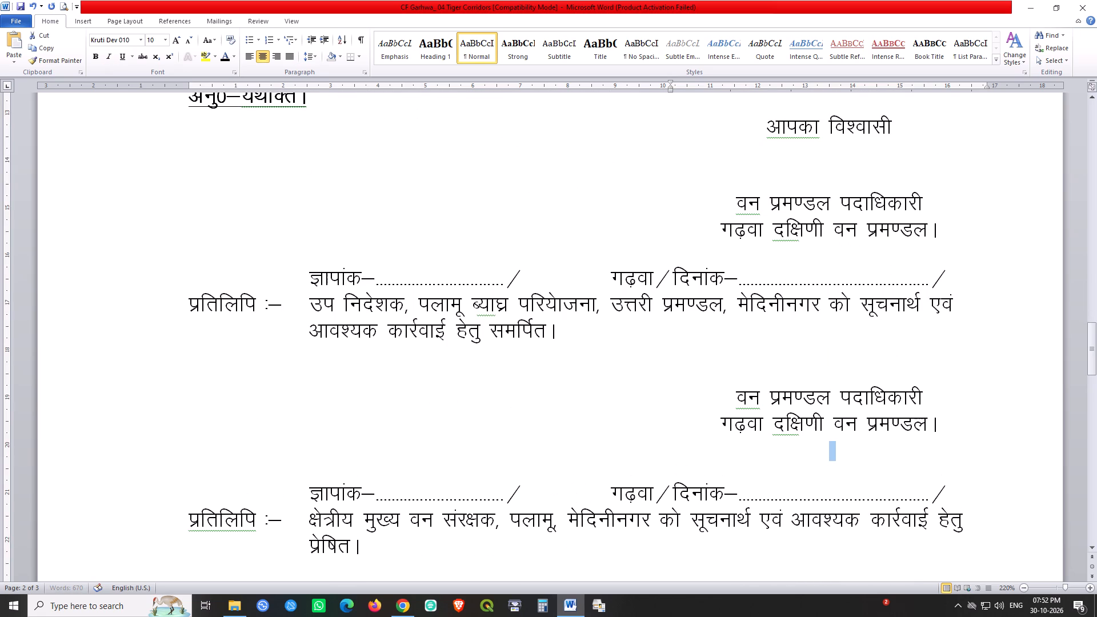
{"action": "key", "text": "ctrl+bracketleft"}
{"action": "key", "text": "ctrl+bracketleft"}
{"action": "key", "text": "ctrl+bracketleft"}
Enlarge the blank line above the signature of the क्षेत्रीय मुख्य वन संरक्षक copy endorsement to 24 pt.
{"action": "scroll", "coordinate": [935, 436], "scroll_direction": "down", "scroll_amount": 3}
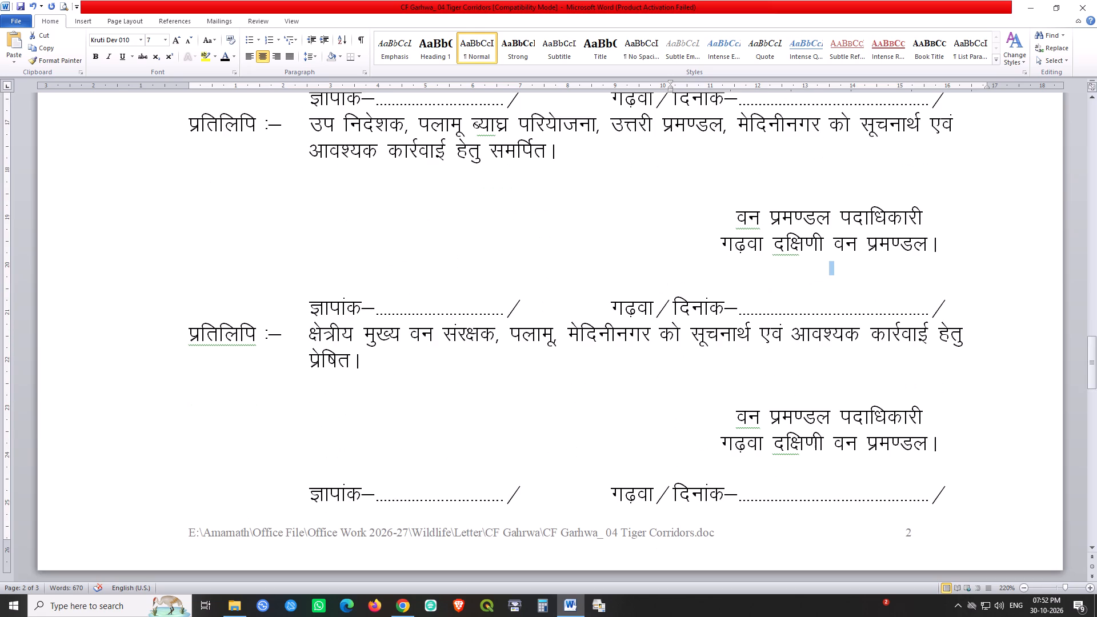
{"action": "left_click", "coordinate": [913, 392]}
{"action": "scroll", "coordinate": [947, 468], "scroll_direction": "down", "scroll_amount": 3}
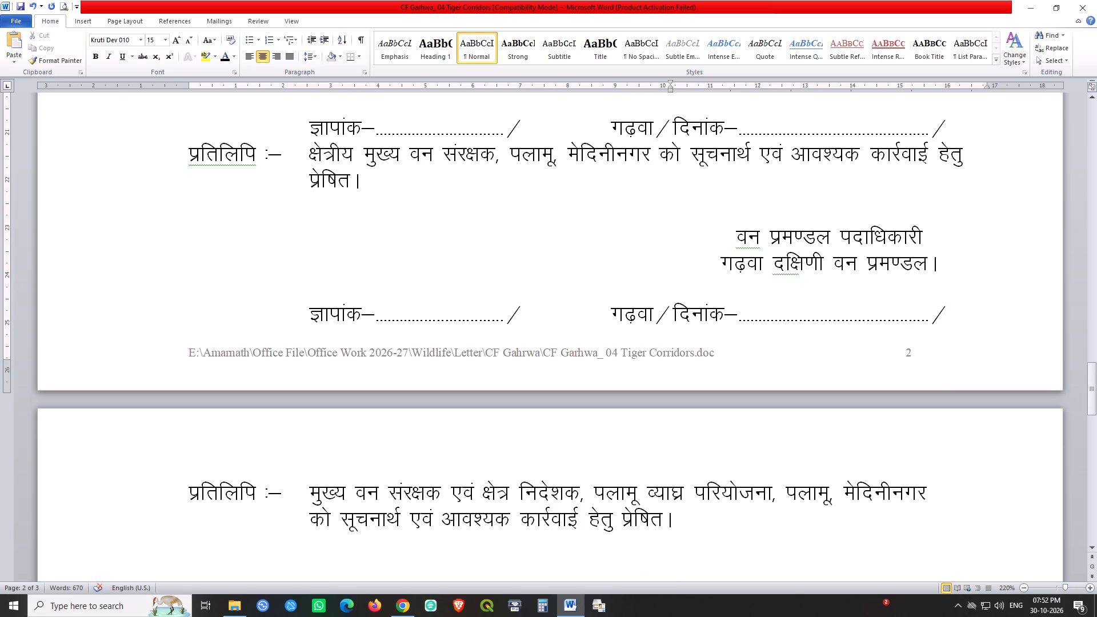
{"action": "left_click", "coordinate": [962, 288]}
{"action": "left_click", "coordinate": [834, 217]}
{"action": "key", "text": "shift+Right"}
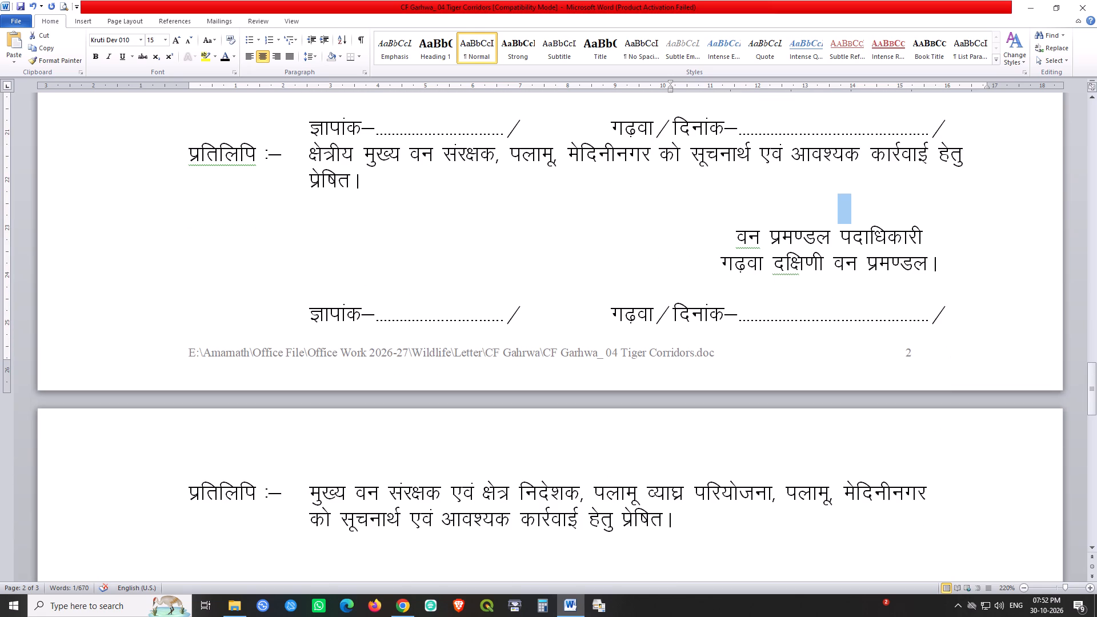
{"action": "key", "text": "ctrl+bracketright"}
{"action": "key", "text": "ctrl+bracketright"}
{"action": "key", "text": "ctrl+bracketright"}
{"action": "key", "text": "ctrl+bracketright"}
{"action": "key", "text": "ctrl+bracketright"}
{"action": "key", "text": "ctrl+bracketright"}
{"action": "key", "text": "ctrl+bracketright"}
{"action": "key", "text": "ctrl+bracketright"}
{"action": "key", "text": "ctrl+bracketright"}
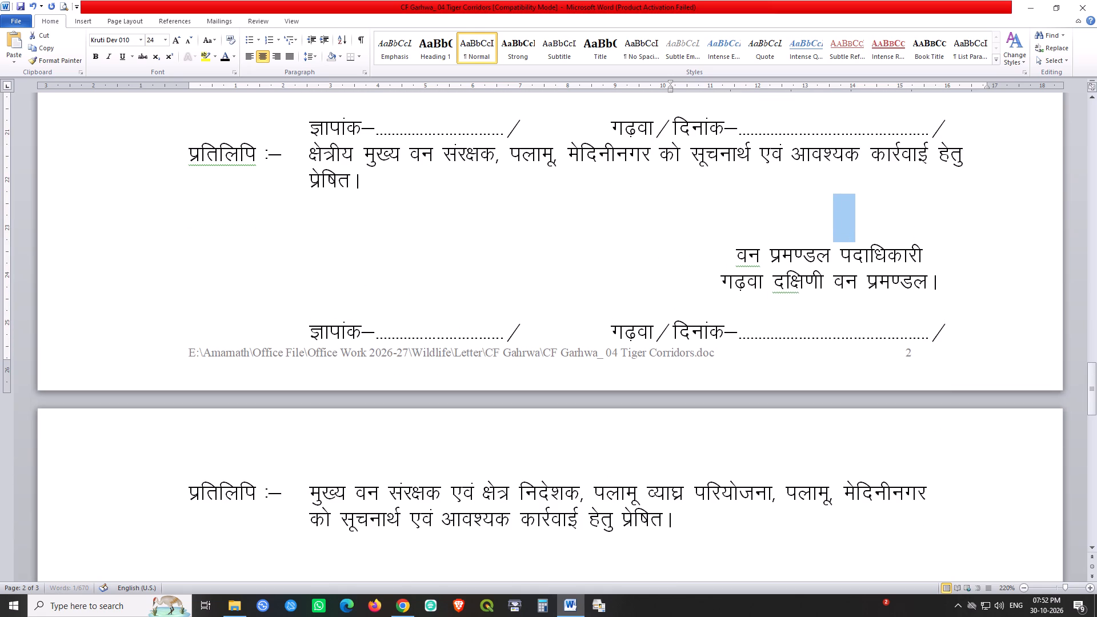
{"action": "left_click", "coordinate": [858, 197]}
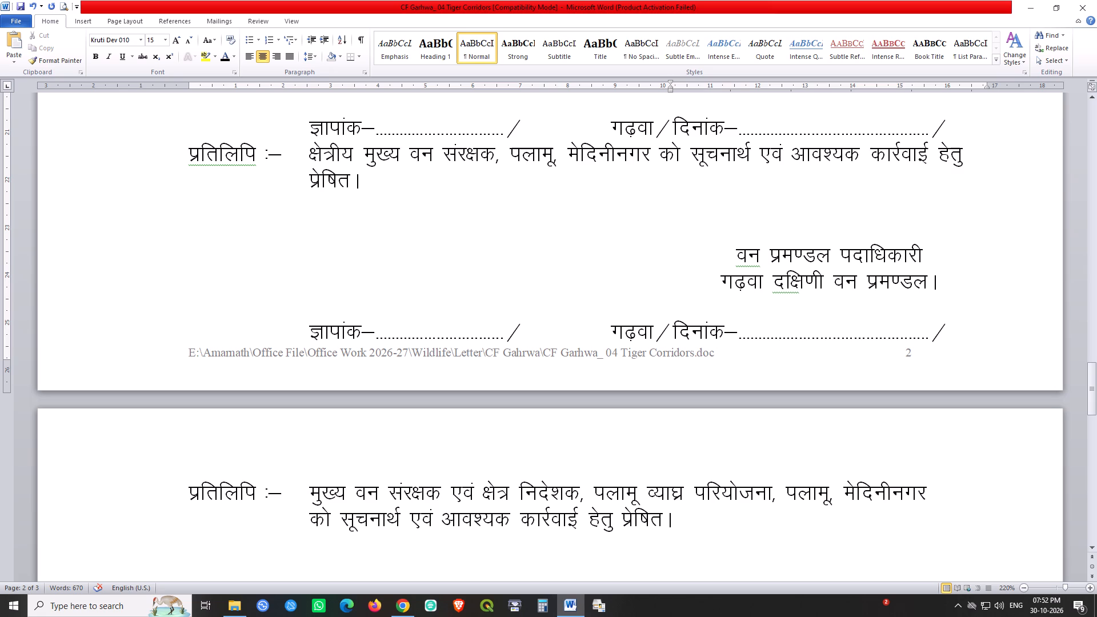
Insert a blank line after the last signature block on page 2 to push the following ज्ञापांक line onto page 3.
{"action": "left_click", "coordinate": [994, 261]}
{"action": "left_click", "coordinate": [976, 283]}
{"action": "key", "text": "Return"}
Save the letter with the adjusted signature spacing.
{"action": "scroll", "coordinate": [705, 431], "scroll_direction": "down", "scroll_amount": 1}
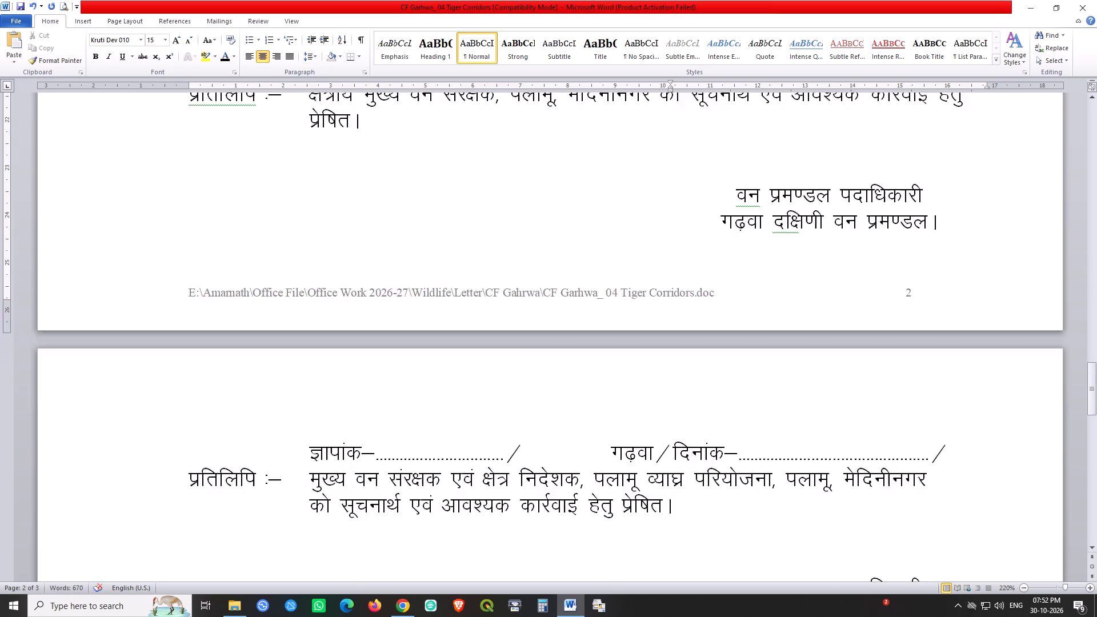
{"action": "scroll", "coordinate": [712, 440], "scroll_direction": "down", "scroll_amount": 3}
{"action": "key", "text": "ctrl+s"}
{"action": "key", "text": "ctrl+s"}
{"action": "key", "text": "ctrl+s"}
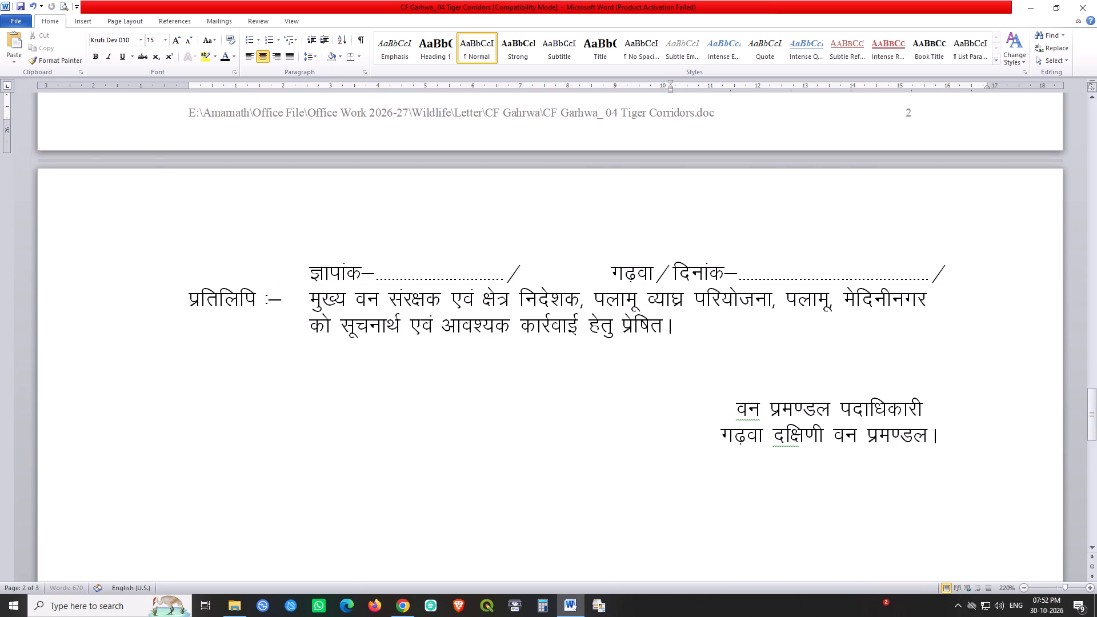
Review the layout of all the letter's pages in print preview.
{"action": "key", "text": "ctrl+F2"}
{"action": "scroll", "coordinate": [742, 307], "scroll_direction": "down", "scroll_amount": 11}
{"action": "scroll", "coordinate": [747, 305], "scroll_direction": "up", "scroll_amount": 10}
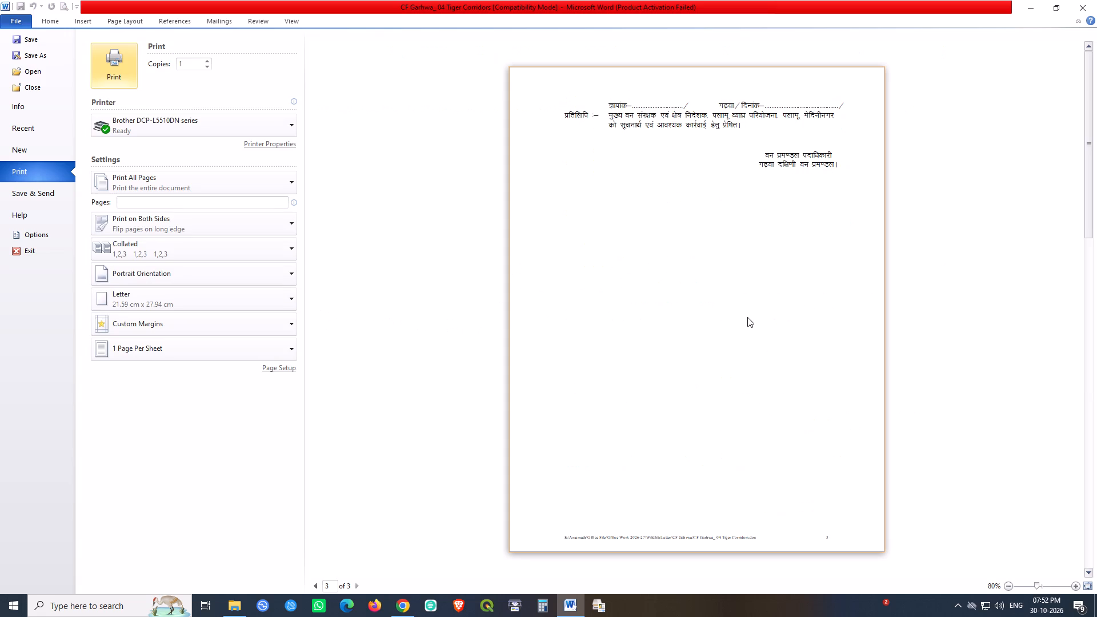
{"action": "scroll", "coordinate": [752, 312], "scroll_direction": "down", "scroll_amount": 3}
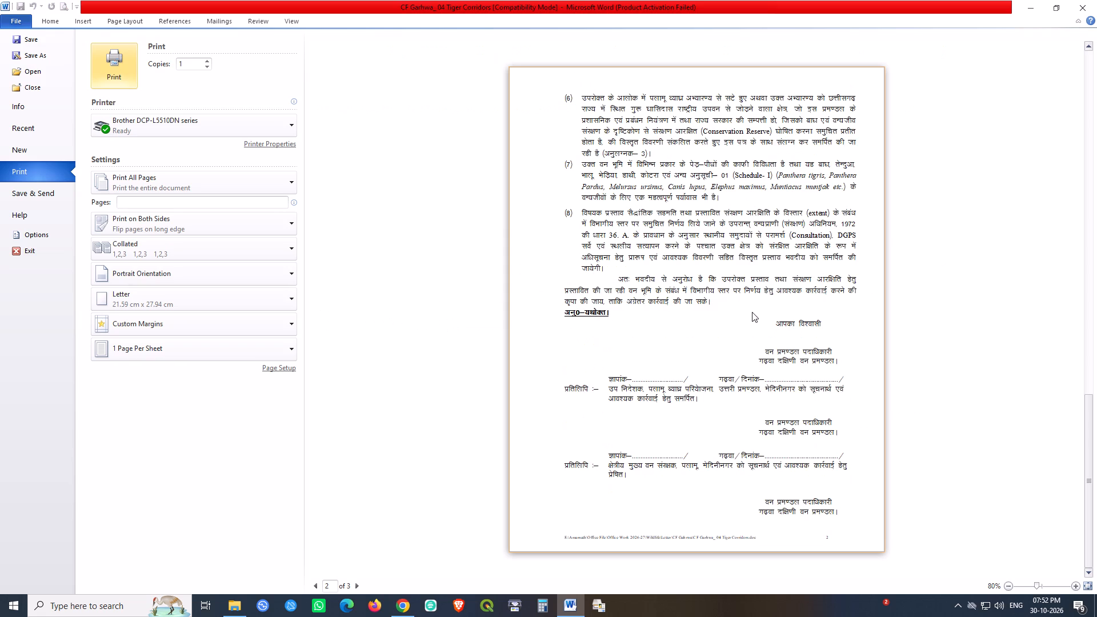
{"action": "scroll", "coordinate": [744, 297], "scroll_direction": "down", "scroll_amount": 1}
{"action": "scroll", "coordinate": [737, 346], "scroll_direction": "up", "scroll_amount": 12}
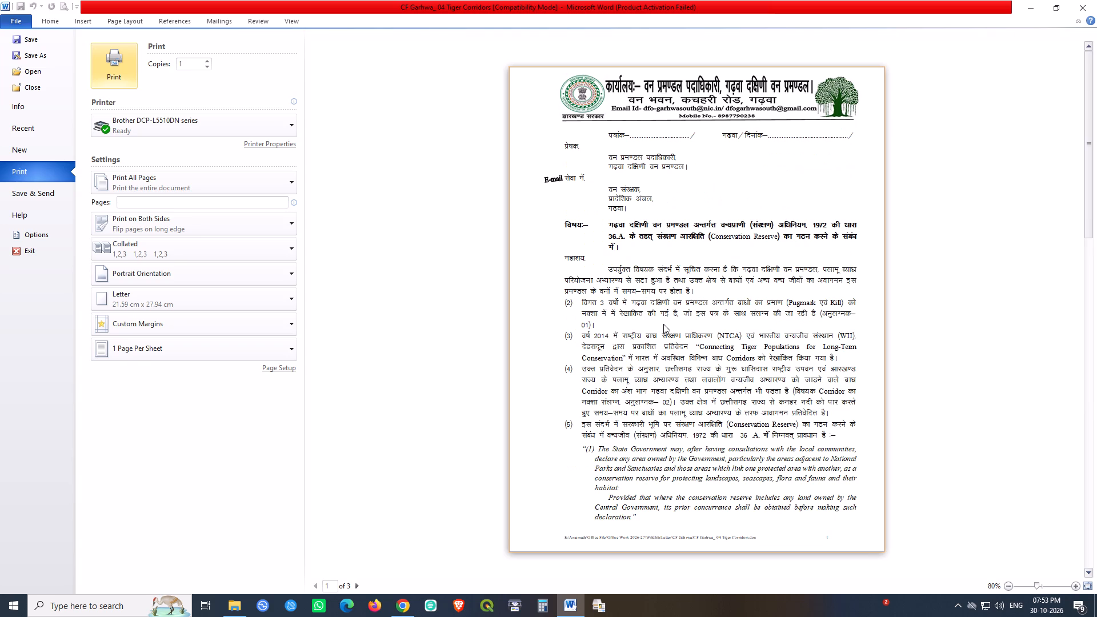
{"action": "scroll", "coordinate": [663, 322], "scroll_direction": "down", "scroll_amount": 4}
{"action": "scroll", "coordinate": [663, 322], "scroll_direction": "up", "scroll_amount": 5}
{"action": "scroll", "coordinate": [663, 322], "scroll_direction": "down", "scroll_amount": 3}
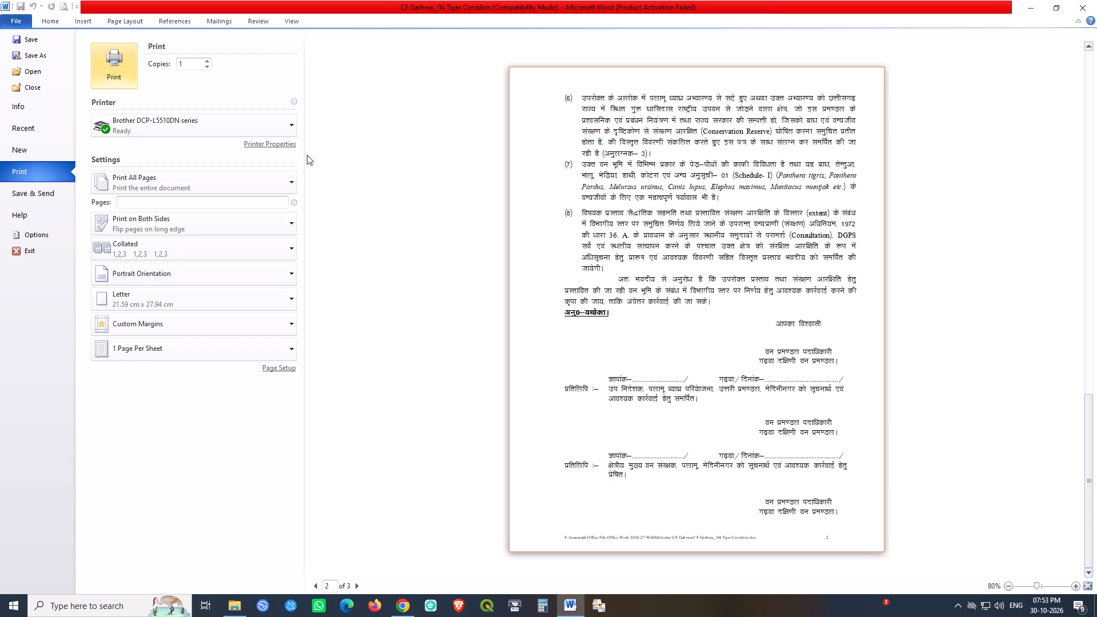
Print the whole letter on the Brother DCP-L5510DN, keeping 2-sided printing and A4 paper in the printer properties.
{"action": "left_click", "coordinate": [285, 141]}
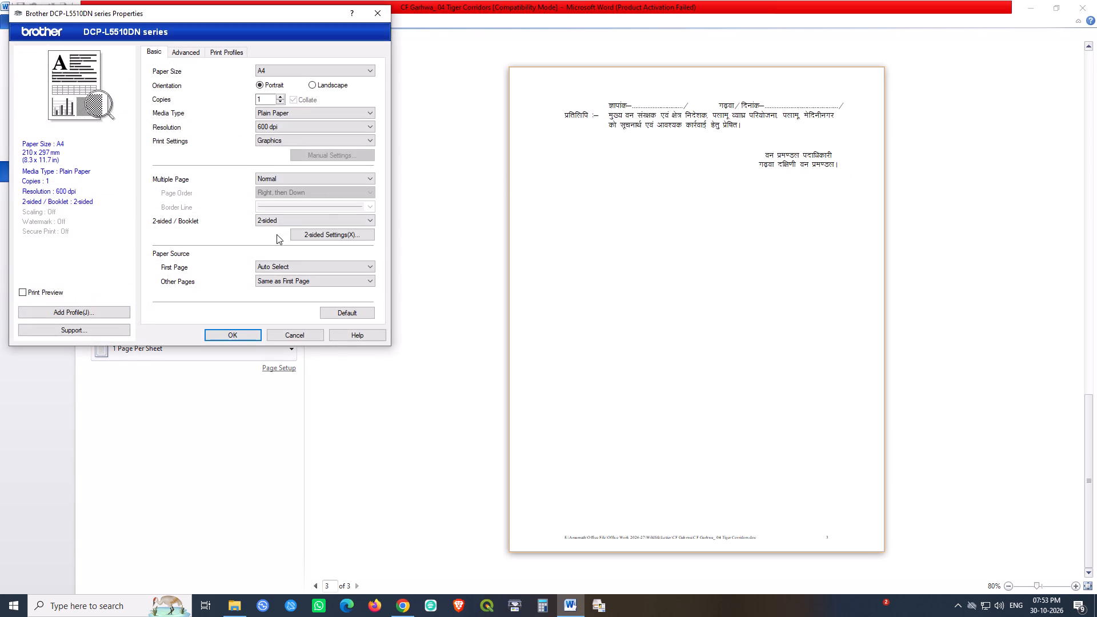
{"action": "double_click", "coordinate": [283, 222]}
{"action": "left_click", "coordinate": [225, 335]}
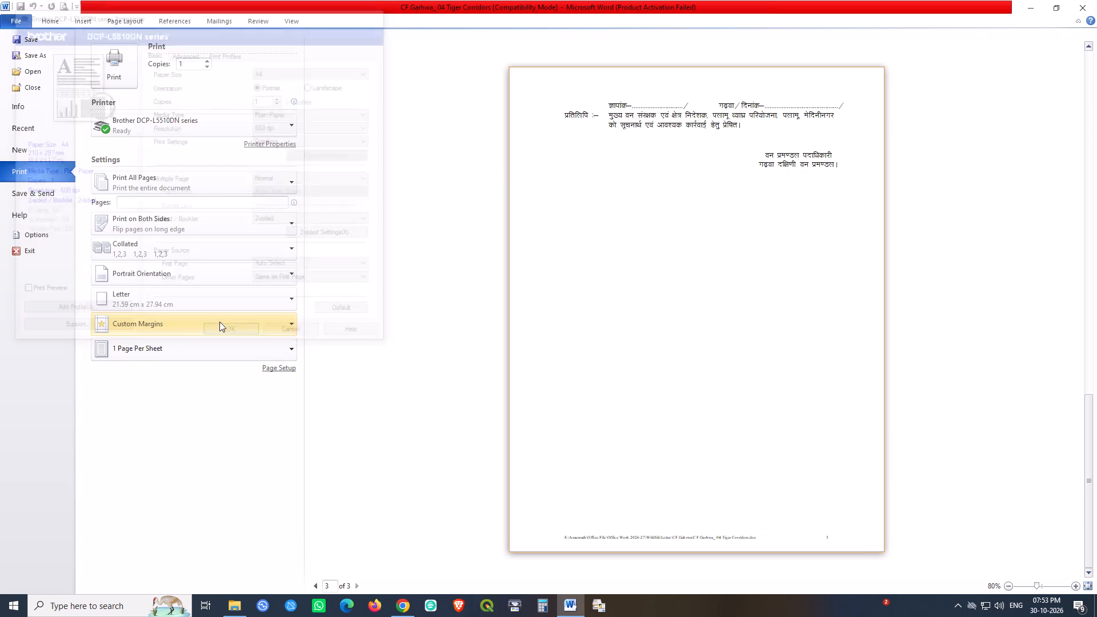
{"action": "left_click", "coordinate": [122, 81]}
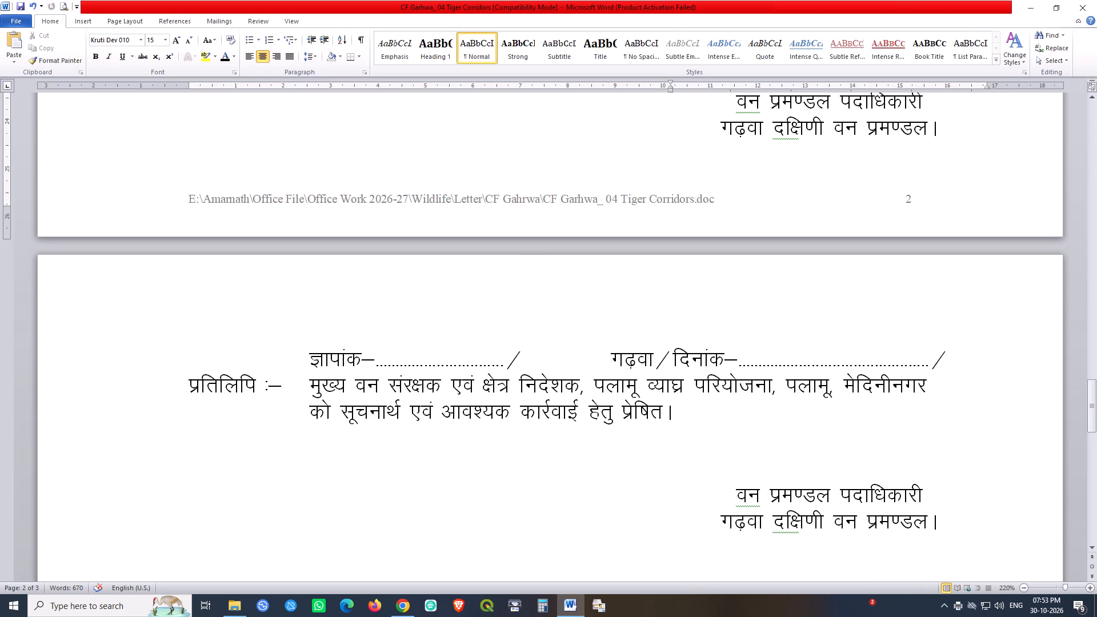
Justify the प्रतिलिपि paragraph on page 3 and the क्षेत्रीय मुख्य वन संरक्षक प्रतिलिपि paragraph on page 2.
{"action": "left_click", "coordinate": [784, 388]}
{"action": "key", "text": "ctrl+j"}
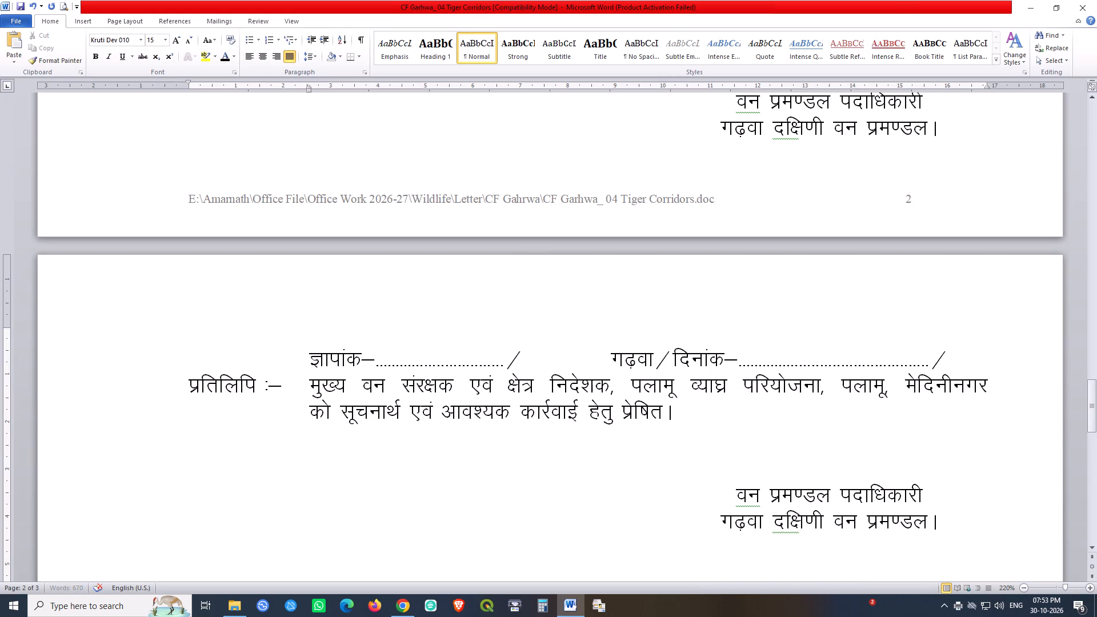
{"action": "scroll", "coordinate": [784, 388], "scroll_direction": "up", "scroll_amount": 4}
{"action": "left_click", "coordinate": [815, 251]}
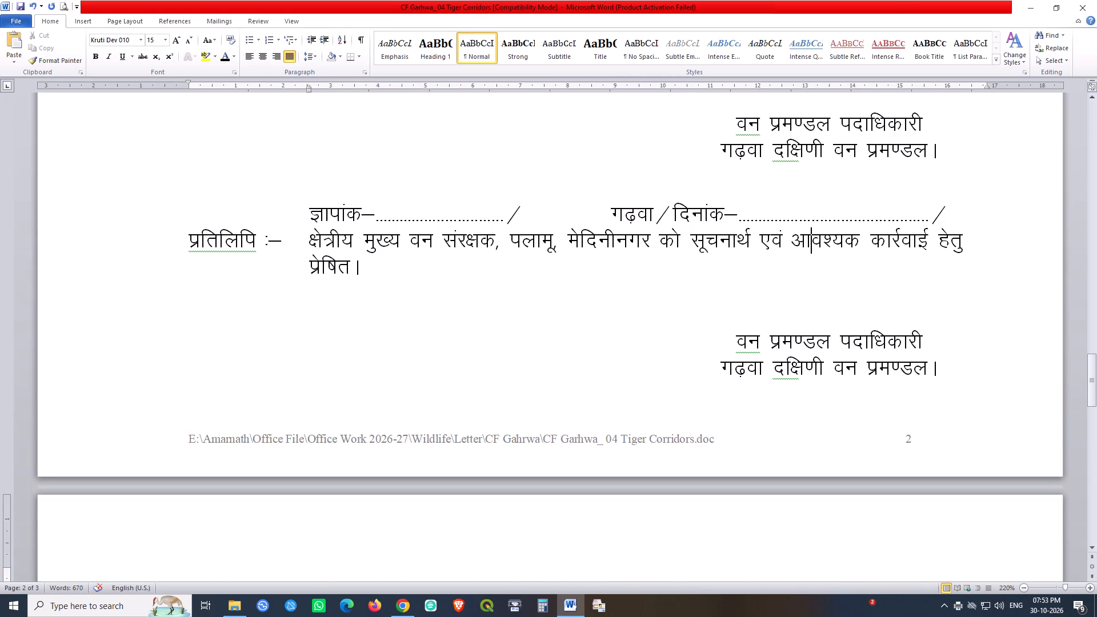
{"action": "key", "text": "ctrl+j"}
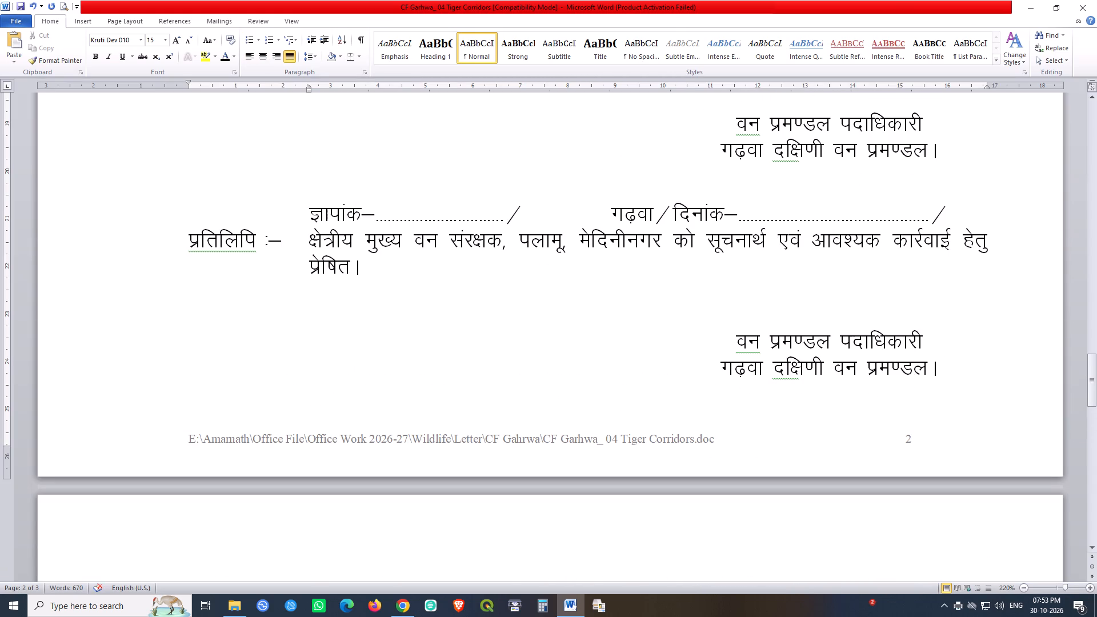
Insert three extra spaces before गढ़वा/दिनांक in the last ज्ञापांक line on page 2.
{"action": "left_click", "coordinate": [606, 213]}
{"action": "key", "text": "space"}
{"action": "key", "text": "space"}
{"action": "key", "text": "space"}
{"action": "key", "text": "space"}
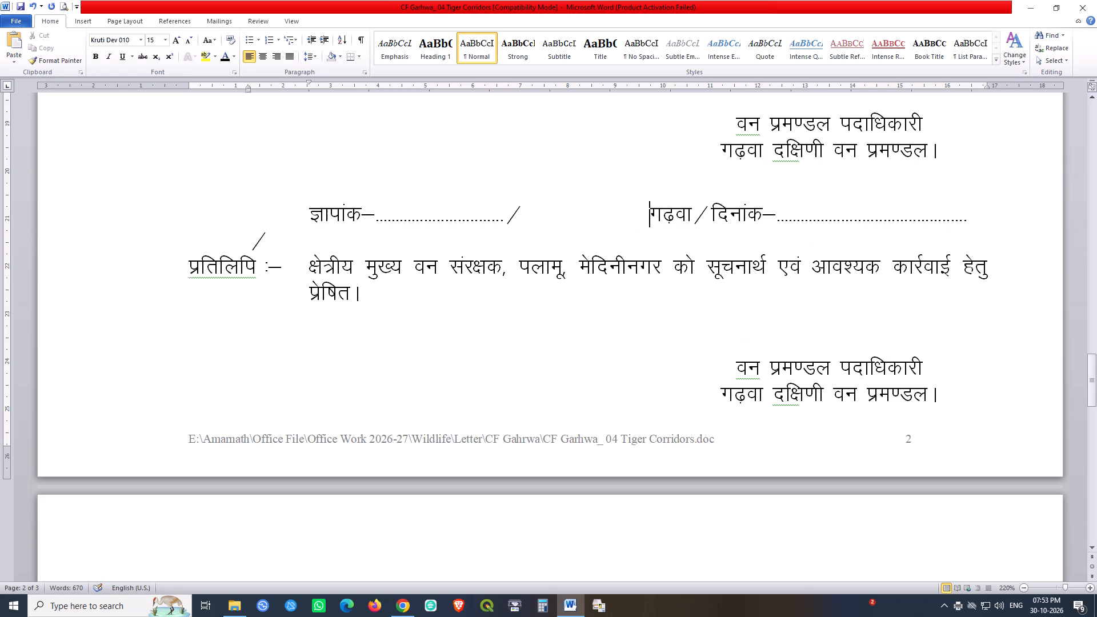
{"action": "key", "text": "BackSpace"}
Insert three extra spaces before गढ़वा/दिनांक in the ज्ञापांक line on page 3.
{"action": "scroll", "coordinate": [714, 283], "scroll_direction": "down", "scroll_amount": 2}
{"action": "left_click", "coordinate": [611, 483]}
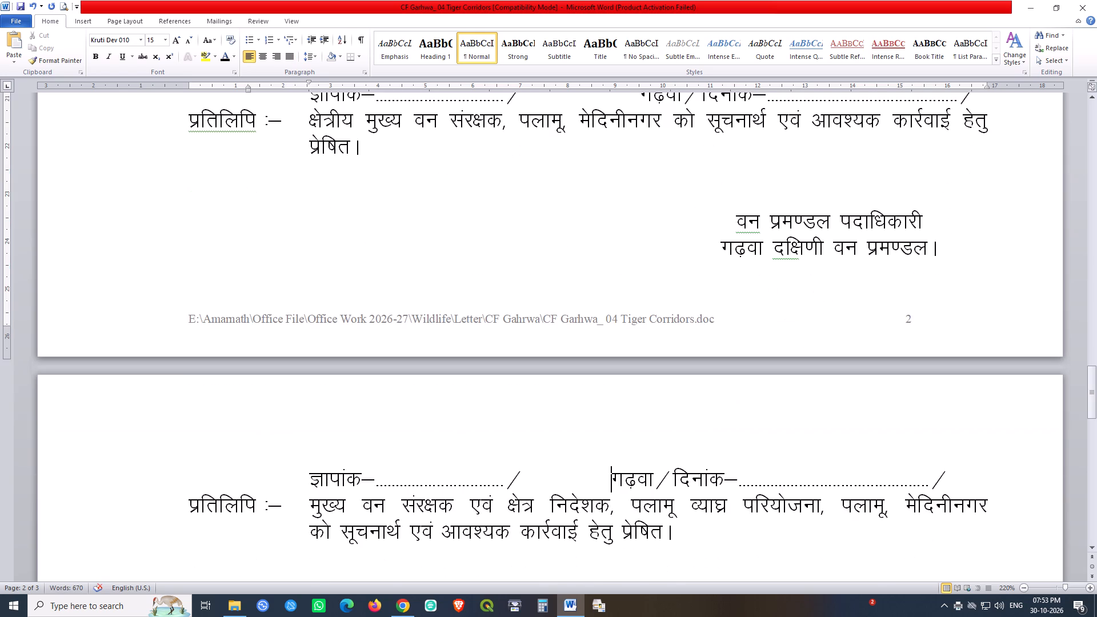
{"action": "key", "text": "space"}
{"action": "key", "text": "space"}
{"action": "key", "text": "space"}
{"action": "key", "text": "space"}
{"action": "key", "text": "BackSpace"}
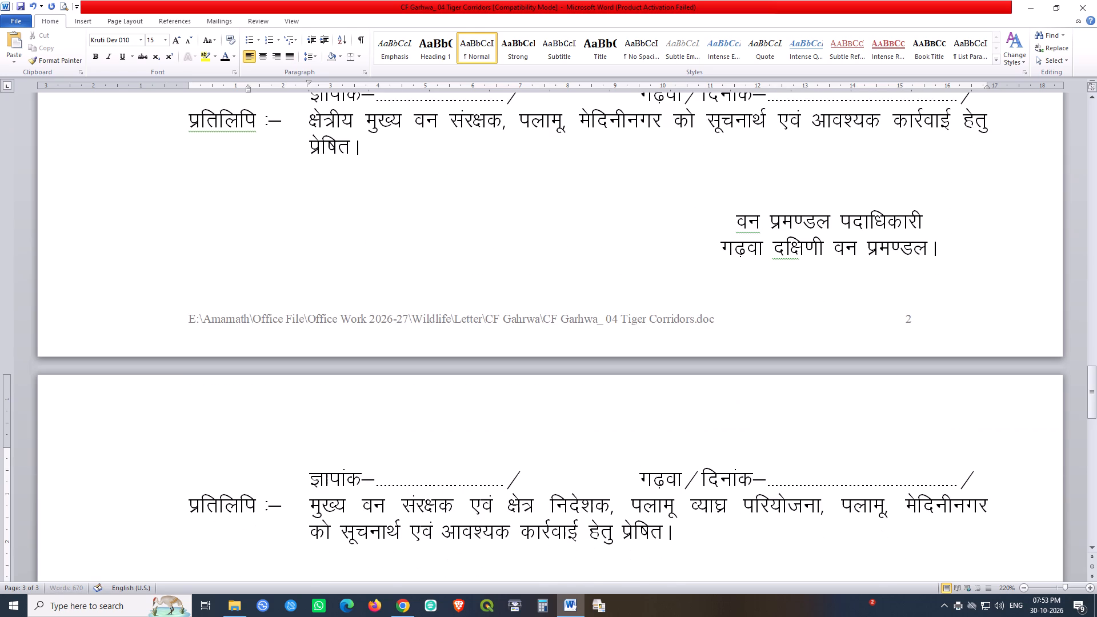
Save the letter with the justified copy paragraphs and shifted date fields.
{"action": "key", "text": "ctrl+s"}
{"action": "key", "text": "ctrl+s"}
Justify the उप निदेशक प्रतिलिपि paragraph below the first ज्ञापांक line on page 2.
{"action": "scroll", "coordinate": [656, 359], "scroll_direction": "up", "scroll_amount": 6}
{"action": "left_click", "coordinate": [613, 242]}
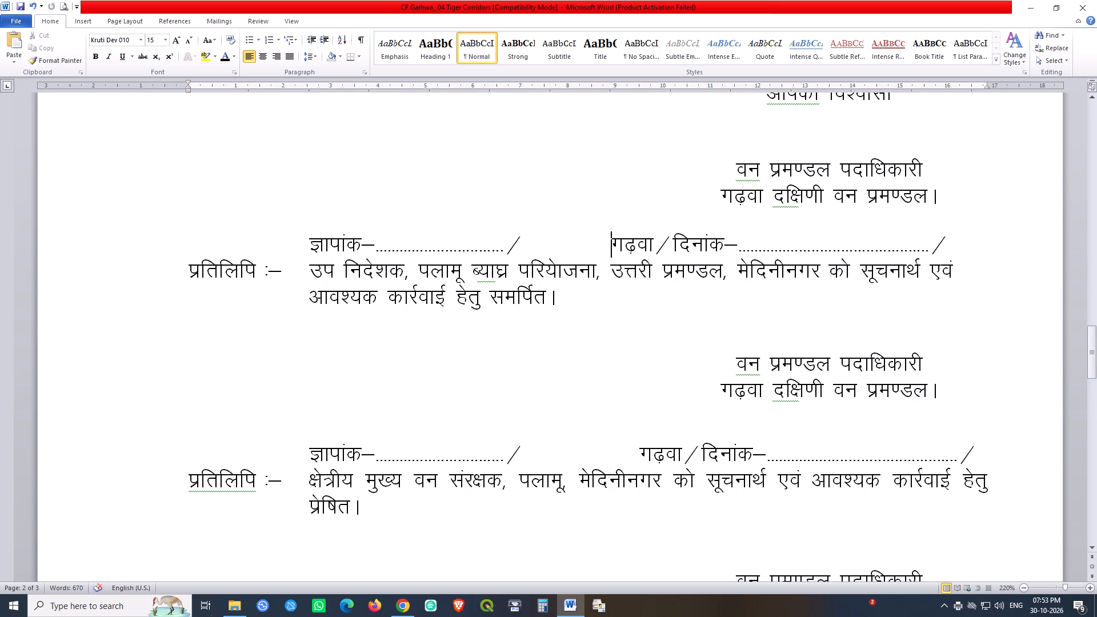
{"action": "left_click", "coordinate": [682, 299]}
{"action": "left_click", "coordinate": [702, 271]}
{"action": "key", "text": "ctrl+j"}
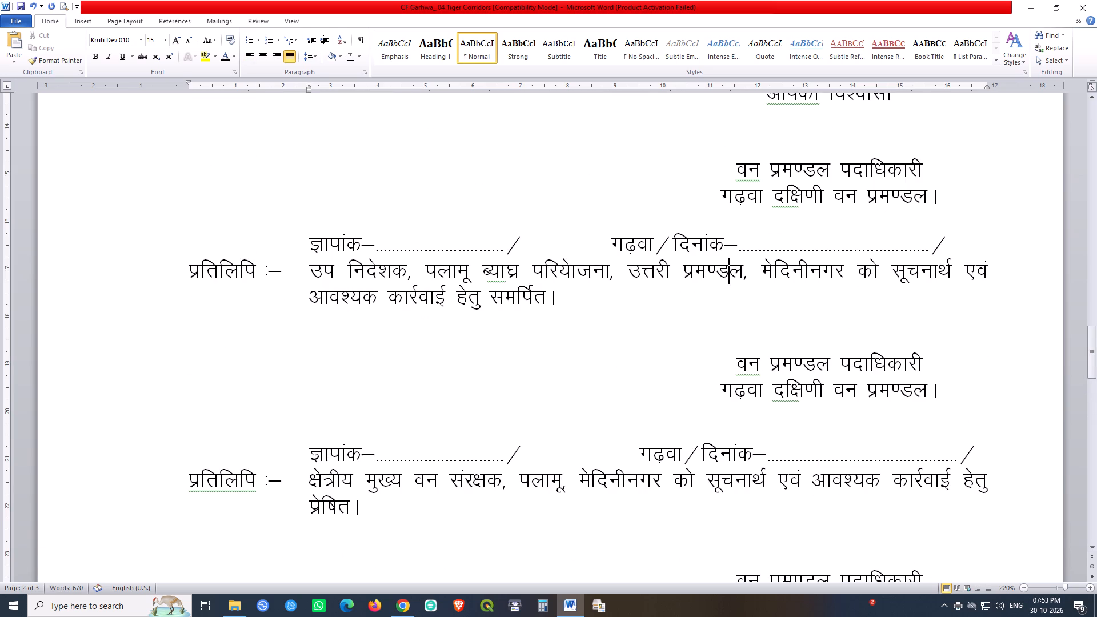
Insert three extra spaces before गढ़वा/दिनांक in the first ज्ञापांक line on page 2.
{"action": "left_click", "coordinate": [612, 241]}
{"action": "key", "text": "space"}
{"action": "key", "text": "space"}
{"action": "key", "text": "space"}
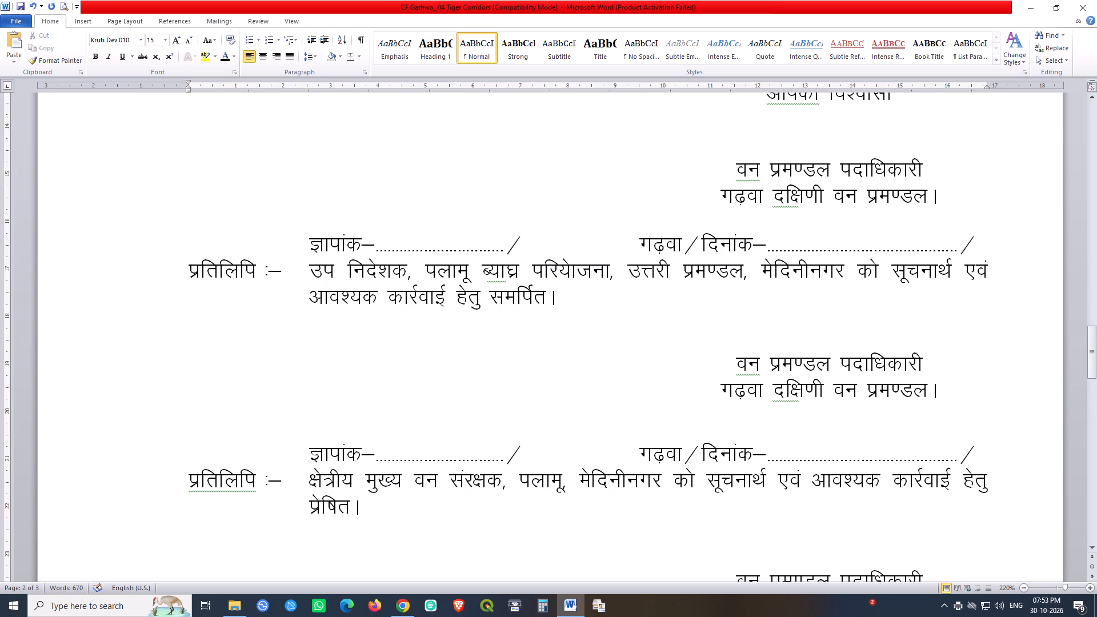
{"action": "key", "text": "space"}
{"action": "key", "text": "BackSpace"}
Save the letter with the first ज्ञापांक block's alignment changes.
{"action": "key", "text": "ctrl+s"}
{"action": "key", "text": "ctrl+s"}
{"action": "key", "text": "ctrl+s"}
Print one copy of the whole corrected letter on both sides with the Brother DCP-L5510DN.
{"action": "key", "text": "ctrl+p"}
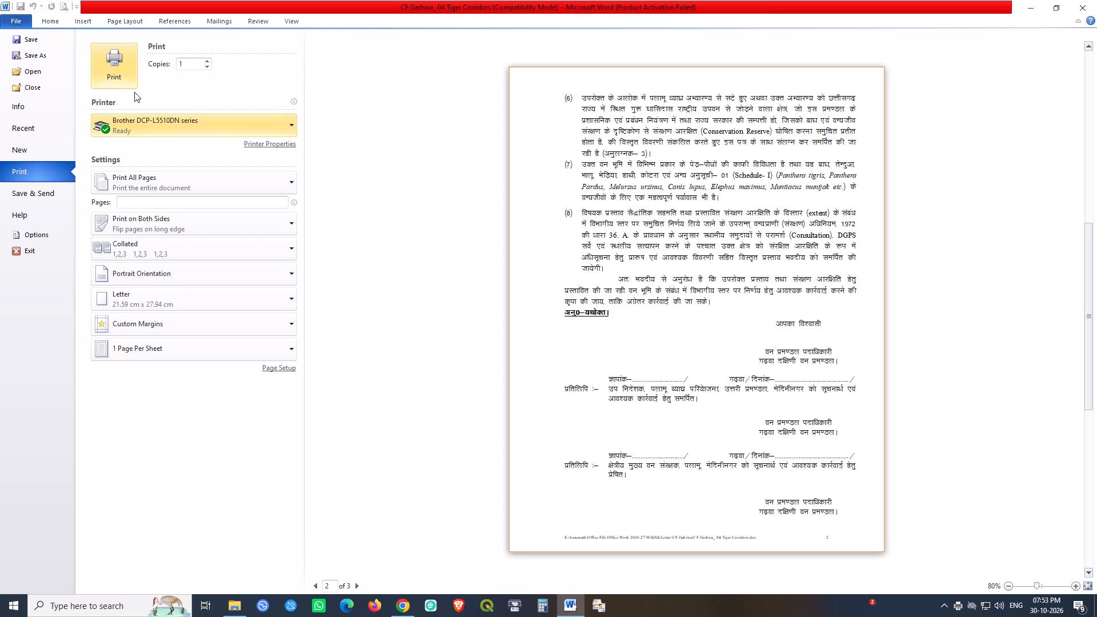
{"action": "left_click", "coordinate": [131, 75]}
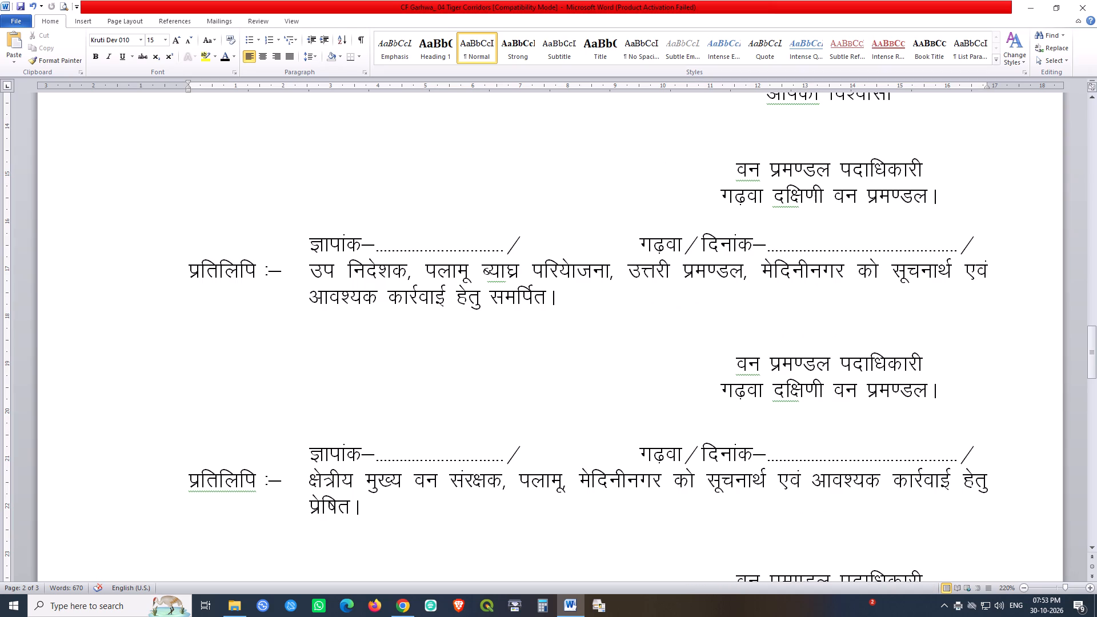
Save the letter again after printing.
{"action": "triple_click", "coordinate": [20, 7]}
{"action": "left_click", "coordinate": [20, 7]}
{"action": "triple_click", "coordinate": [20, 7]}
{"action": "double_click", "coordinate": [20, 7]}
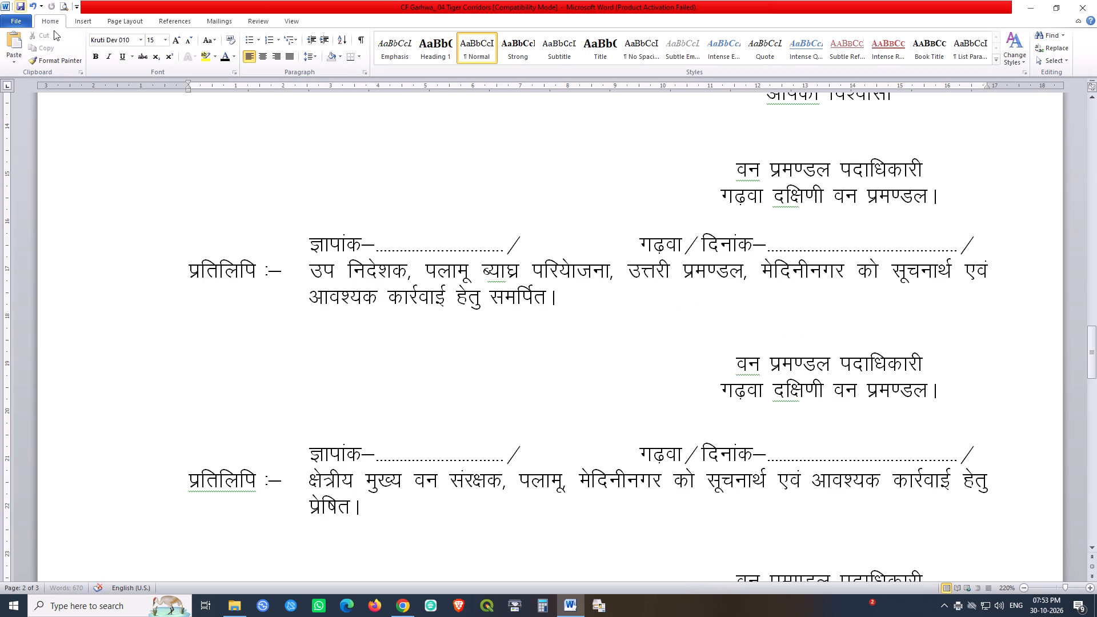
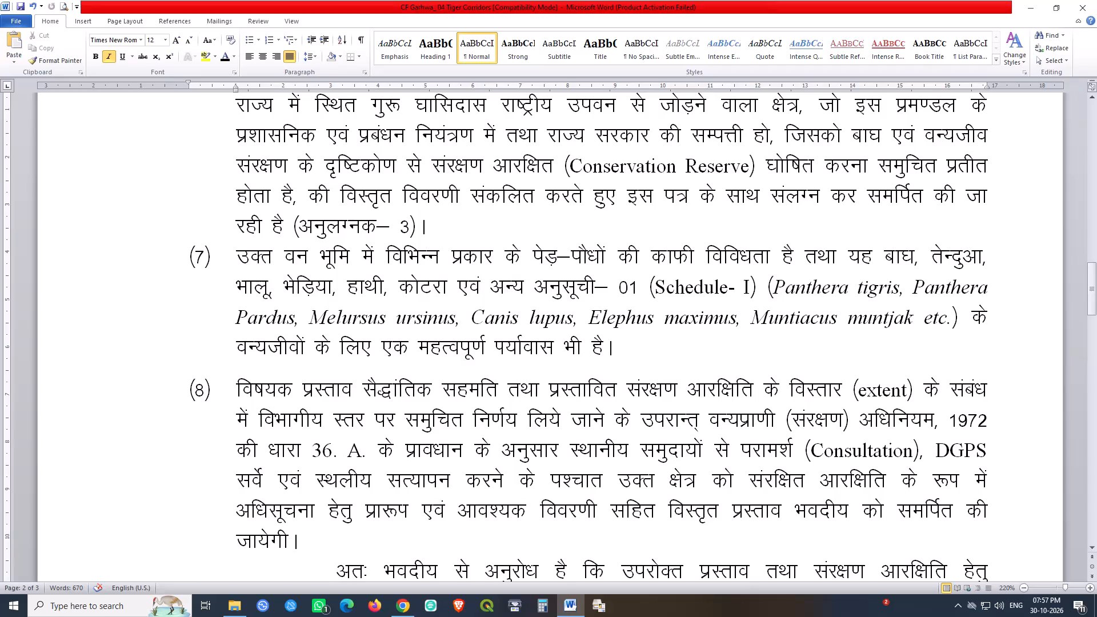
Insert a space and an empty pair of round brackets directly after बाघ in point (7).
{"action": "left_click", "coordinate": [918, 256]}
{"action": "key", "text": "Left"}
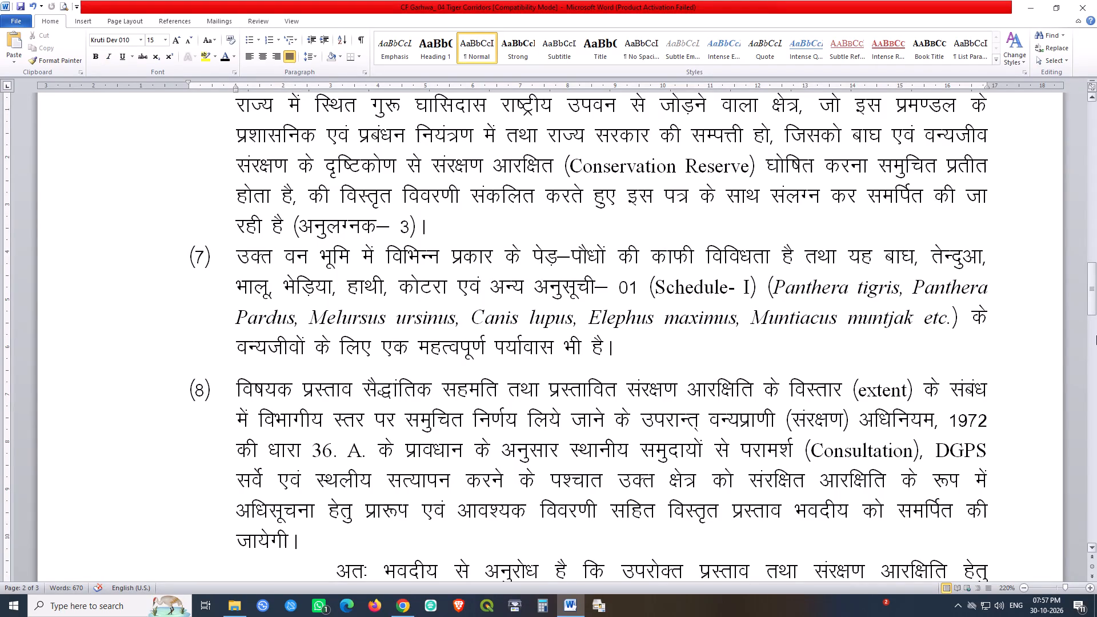
{"action": "key", "text": "space"}
{"action": "key", "text": "alt+0"}
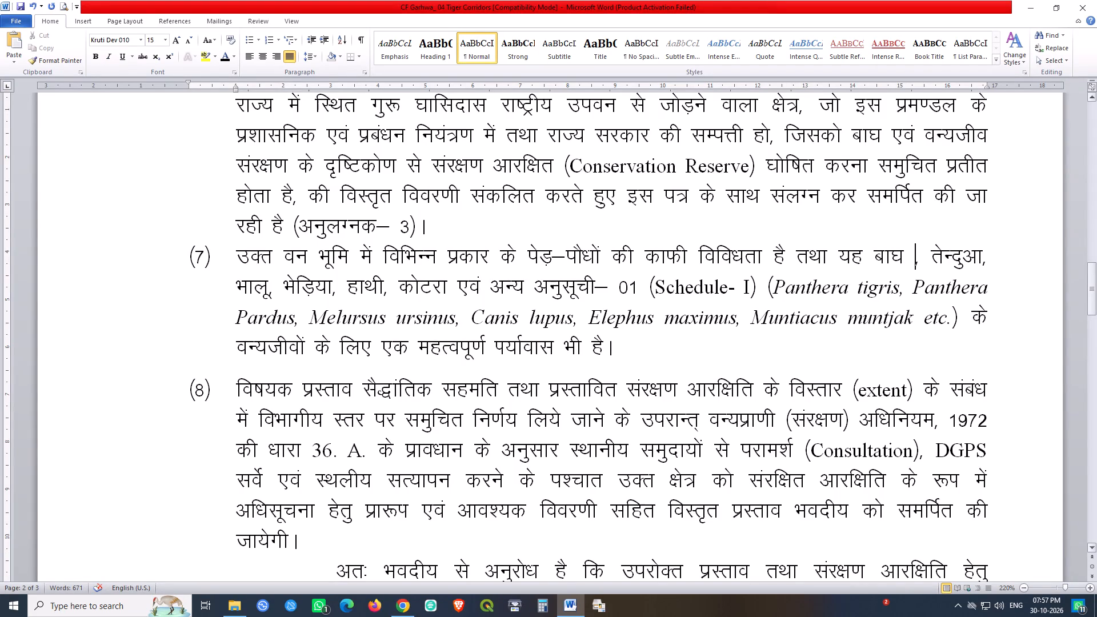
{"action": "key", "text": "alt+1"}
{"action": "key", "text": "alt+8"}
{"action": "key", "text": "alt+8"}
{"action": "key", "text": "alt+0"}
{"action": "key", "text": "alt+1"}
{"action": "key", "text": "alt+8"}
{"action": "key", "text": "alt+9"}
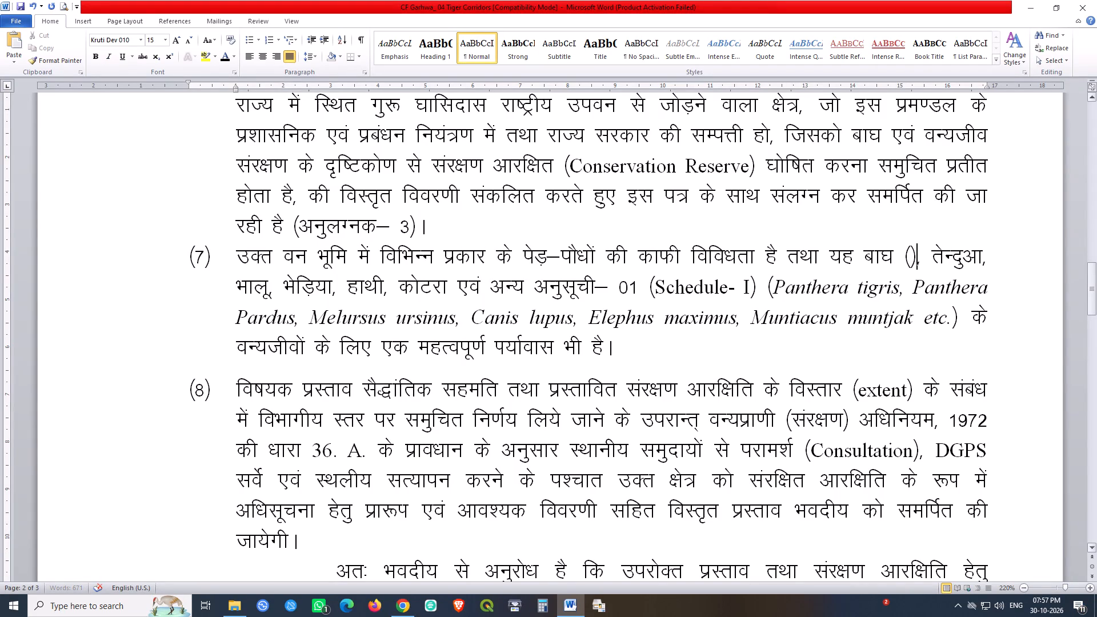
Move Panthera tigris from the Latin name list into the brackets after बाघ, without a trailing space.
{"action": "left_click_drag", "start_coordinate": [774, 283], "coordinate": [889, 293]}
{"action": "key", "text": "ctrl+x"}
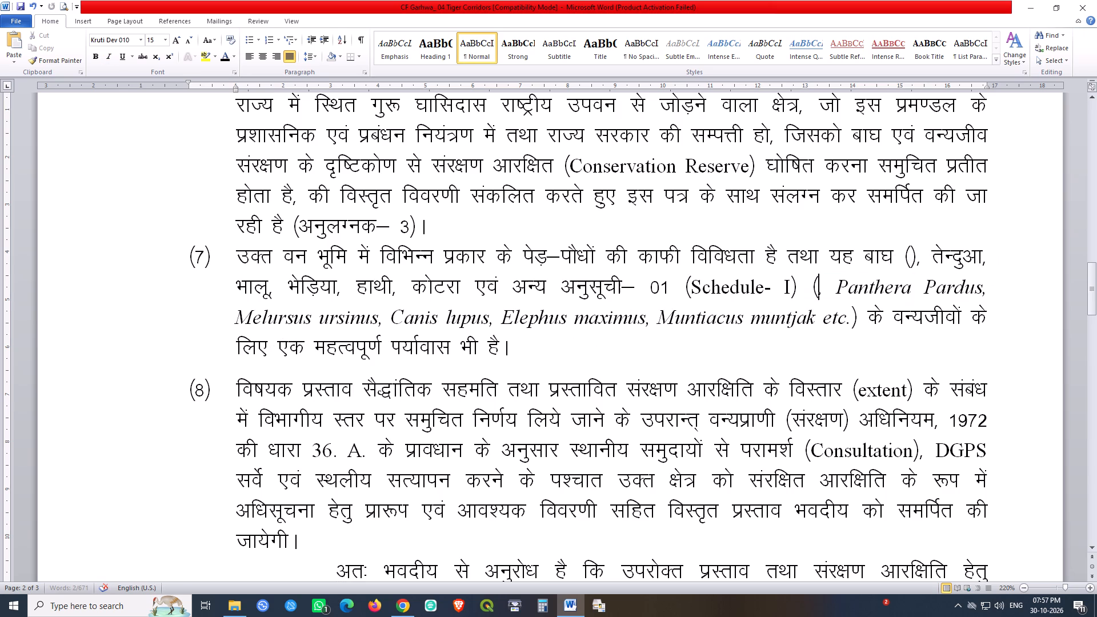
{"action": "left_click", "coordinate": [911, 260]}
{"action": "key", "text": "ctrl+v"}
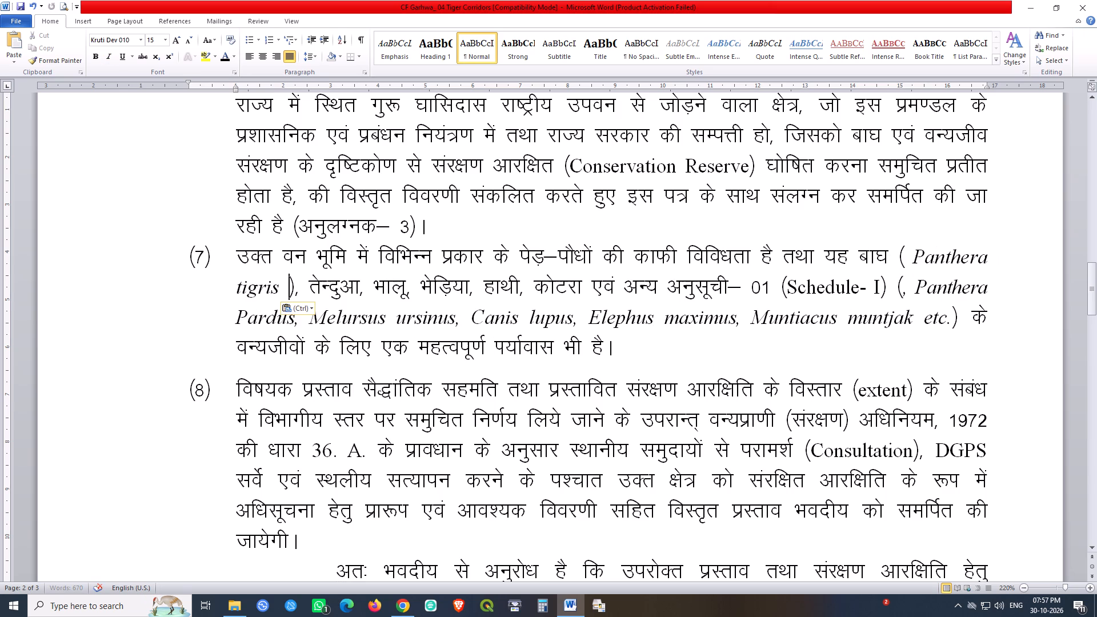
{"action": "key", "text": "BackSpace"}
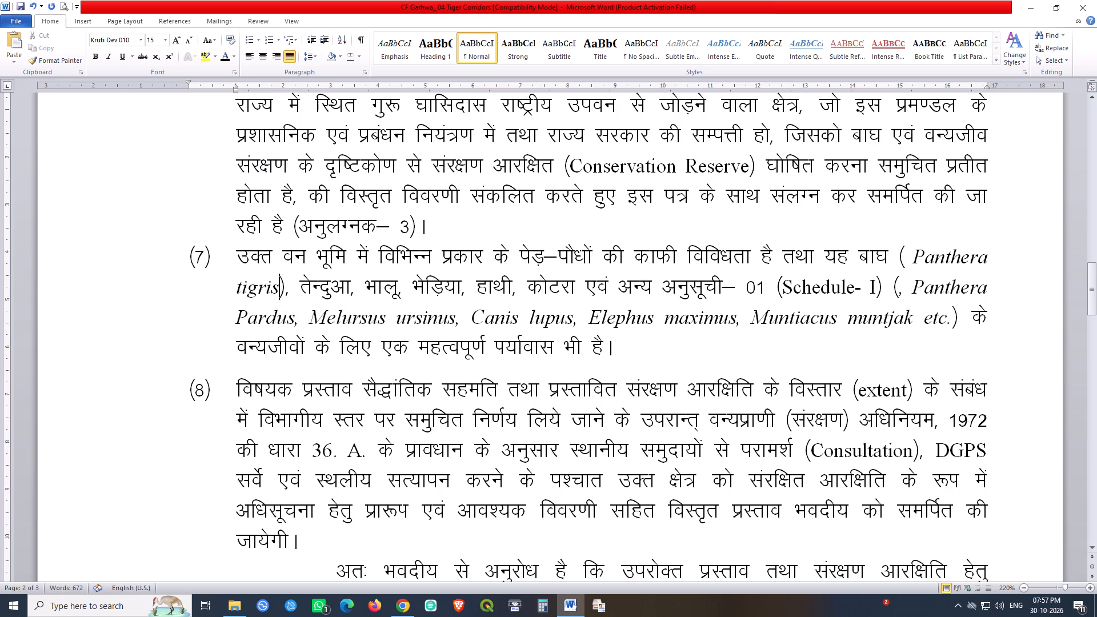
Insert a space and an empty pair of round brackets directly after तेन्दुआ in point (7).
{"action": "key", "text": "Right"}
{"action": "key", "text": "Right"}
{"action": "key", "text": "Right"}
{"action": "key", "text": "Right"}
{"action": "key", "text": "Right"}
{"action": "key", "text": "Right"}
{"action": "key", "text": "Right"}
{"action": "key", "text": "Right"}
{"action": "key", "text": "Right"}
{"action": "key", "text": "Right"}
{"action": "key", "text": "space"}
{"action": "key", "text": "alt+0"}
{"action": "key", "text": "alt+1"}
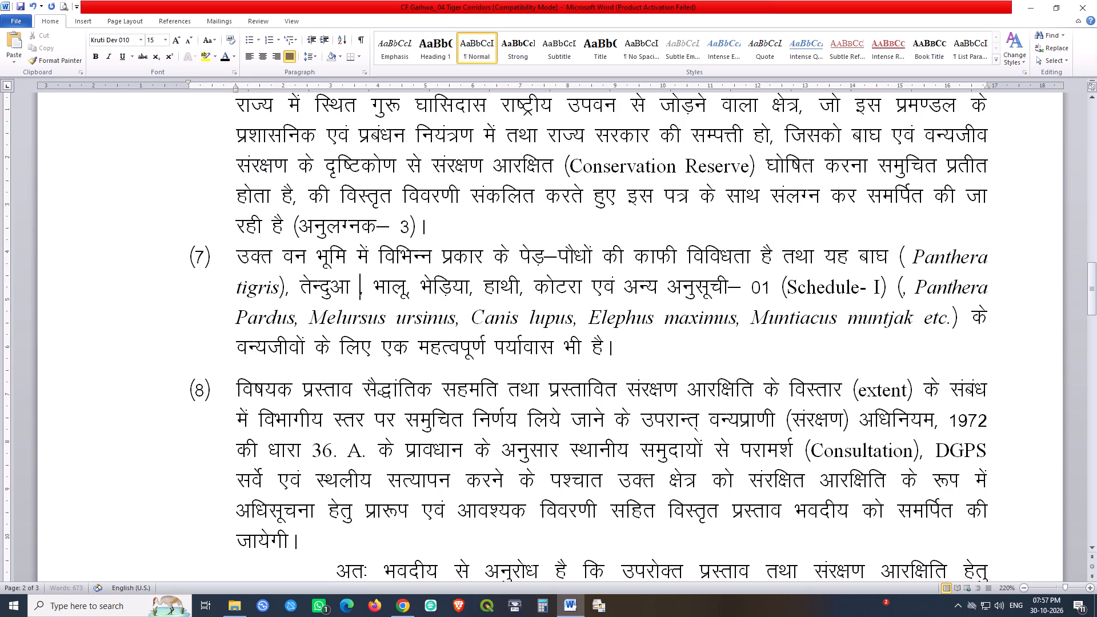
{"action": "key", "text": "alt+8"}
{"action": "key", "text": "alt+8"}
{"action": "key", "text": "alt+0"}
{"action": "key", "text": "alt+1"}
{"action": "key", "text": "alt+8"}
{"action": "key", "text": "alt+9"}
{"action": "key", "text": "Left"}
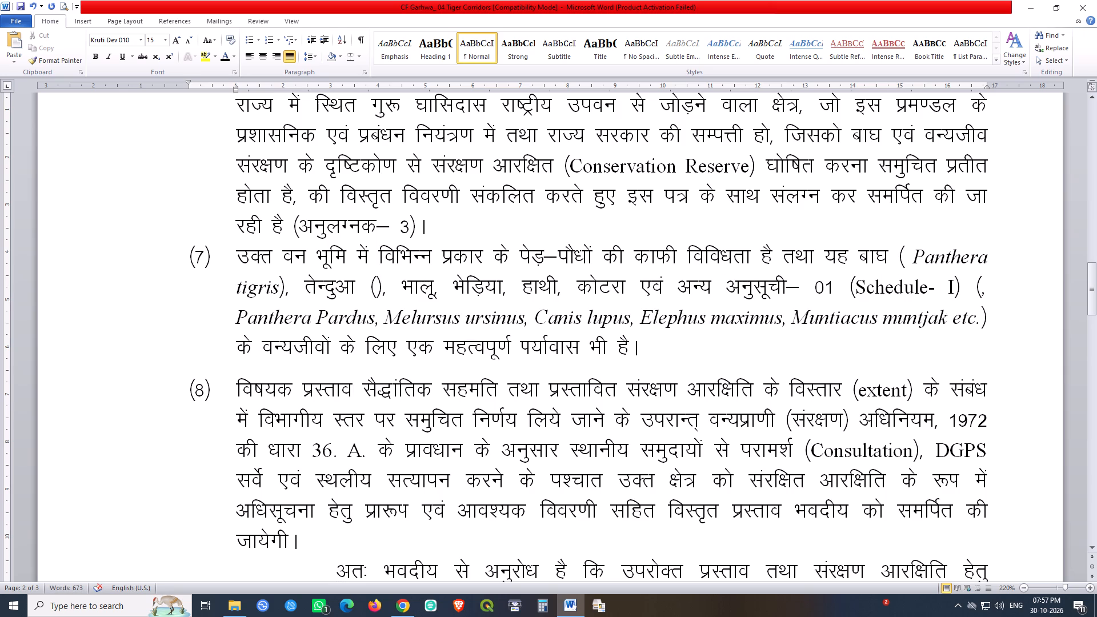
Move Panthera Pardus from the Latin name list into the brackets after तेन्दुआ, with no spaces inside the brackets.
{"action": "left_click_drag", "start_coordinate": [235, 316], "coordinate": [367, 320]}
{"action": "key", "text": "ctrl+x"}
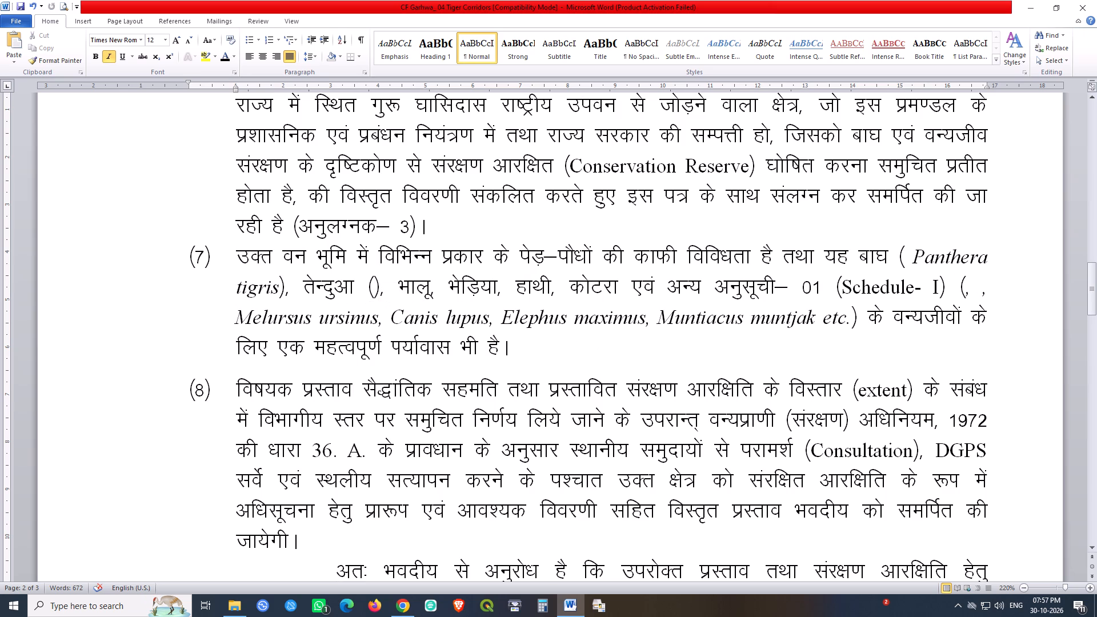
{"action": "left_click", "coordinate": [371, 282]}
{"action": "key", "text": "ctrl+v"}
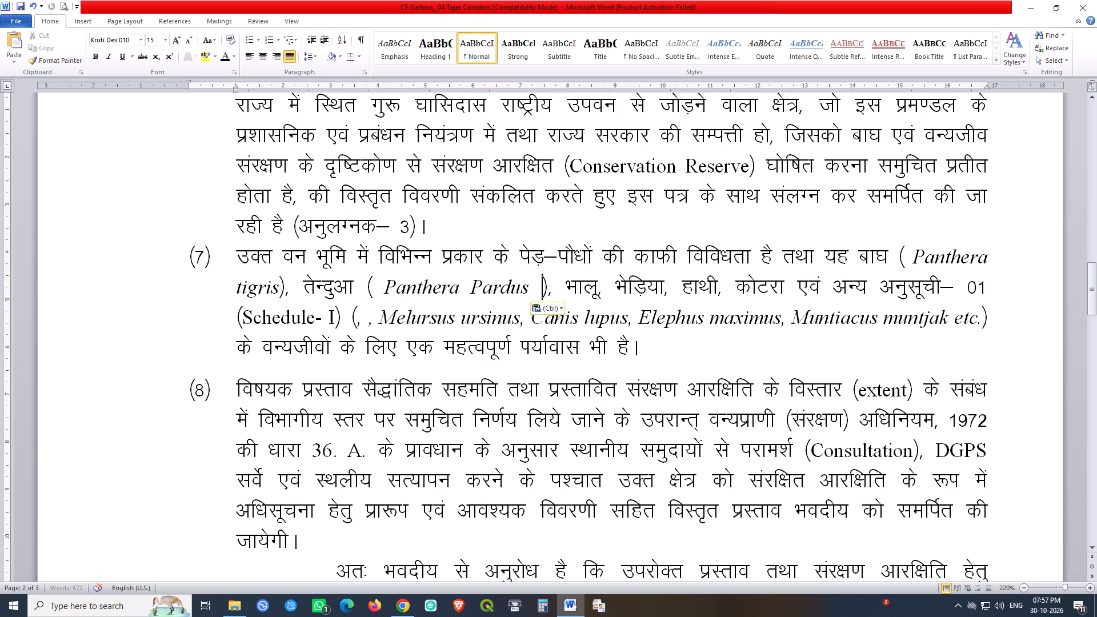
{"action": "key", "text": "BackSpace"}
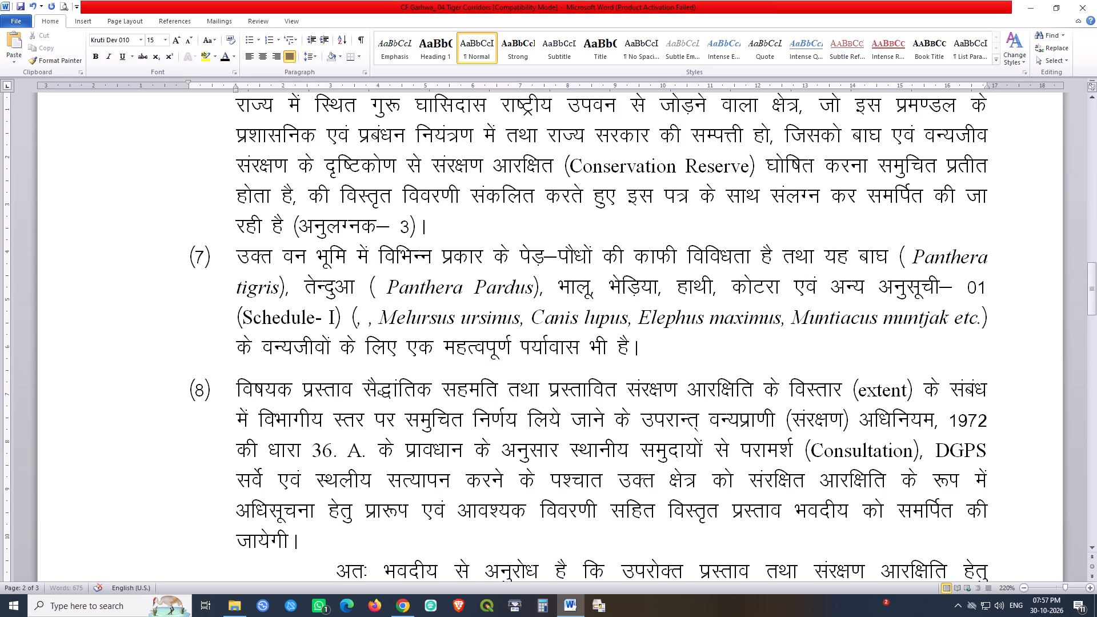
{"action": "left_click", "coordinate": [386, 291]}
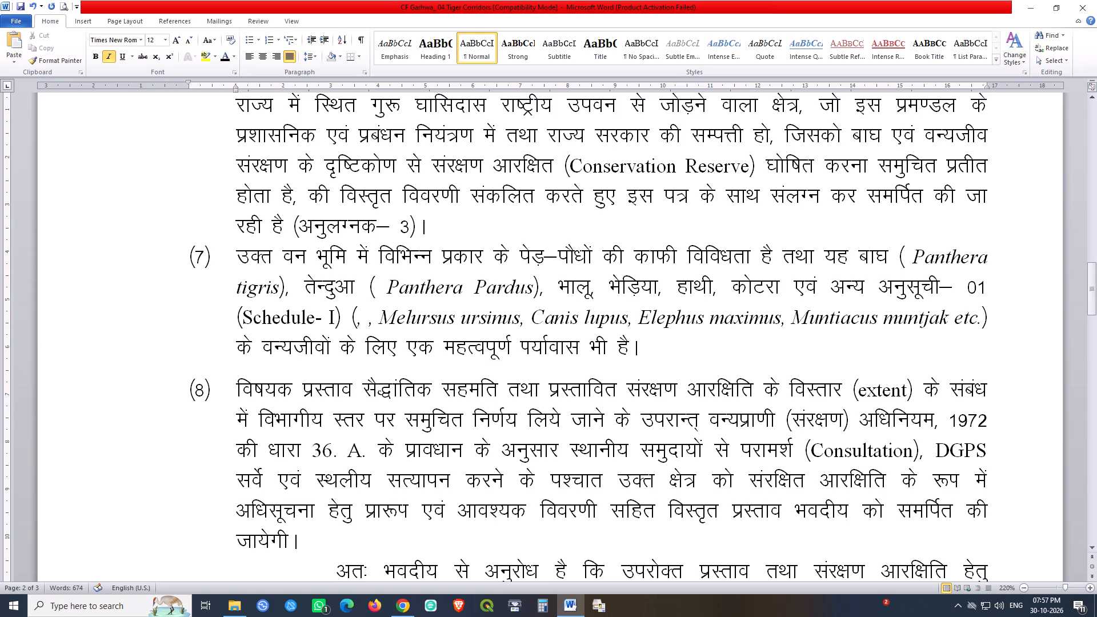
{"action": "key", "text": "BackSpace"}
Insert a space and an empty pair of round brackets directly after भालू in point (7).
{"action": "left_click", "coordinate": [583, 290]}
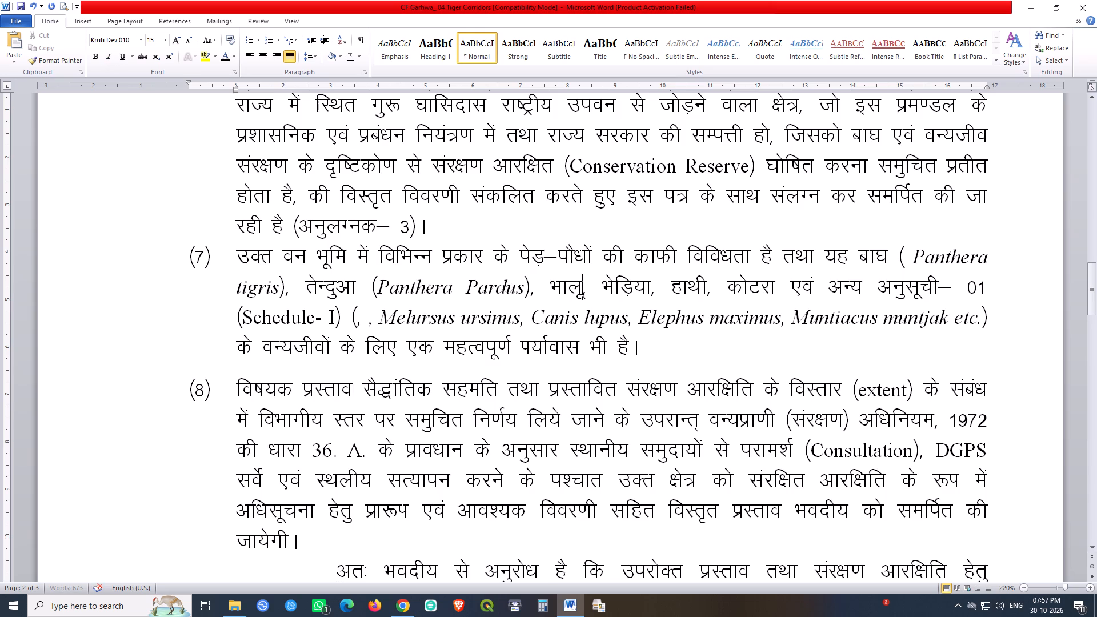
{"action": "key", "text": "alt+0"}
{"action": "key", "text": "alt+1"}
{"action": "key", "text": "alt+8"}
{"action": "key", "text": "alt+8"}
{"action": "key", "text": "alt+0"}
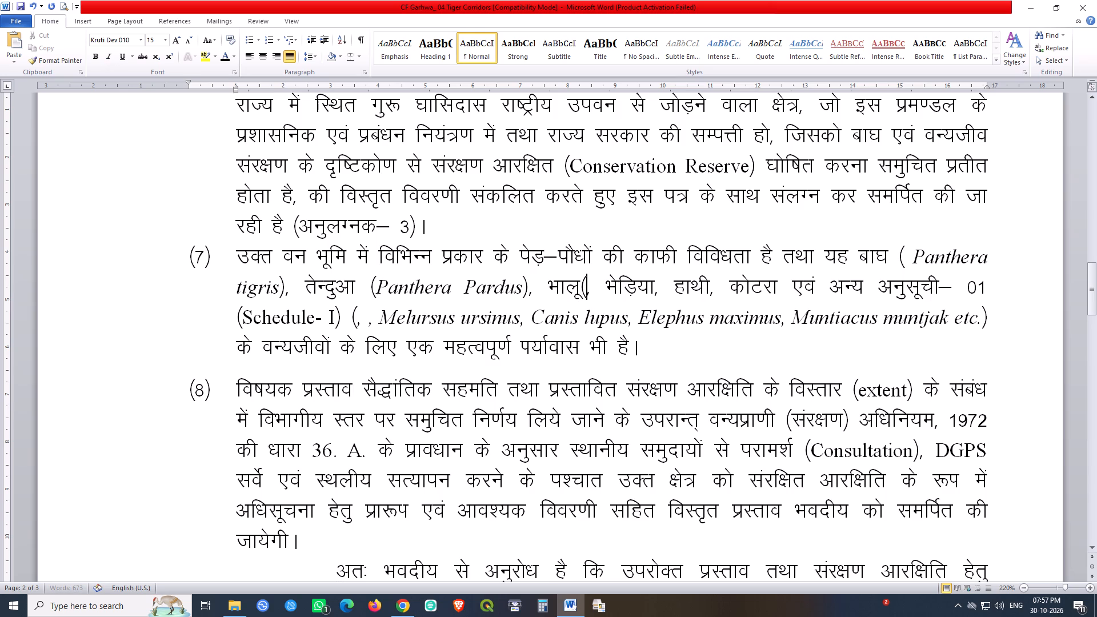
{"action": "key", "text": "alt+1"}
{"action": "key", "text": "alt+8"}
{"action": "key", "text": "alt+9"}
{"action": "key", "text": "Left"}
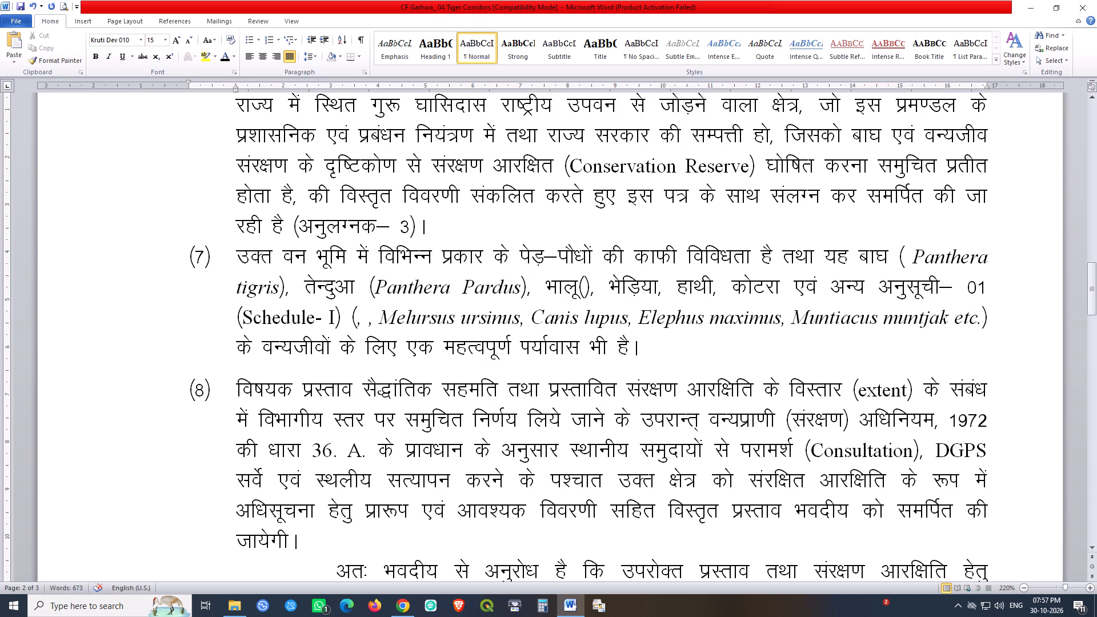
{"action": "key", "text": "Left"}
{"action": "key", "text": "Down"}
{"action": "key", "text": "Up"}
{"action": "key", "text": "Left"}
{"action": "key", "text": "Right"}
{"action": "key", "text": "space"}
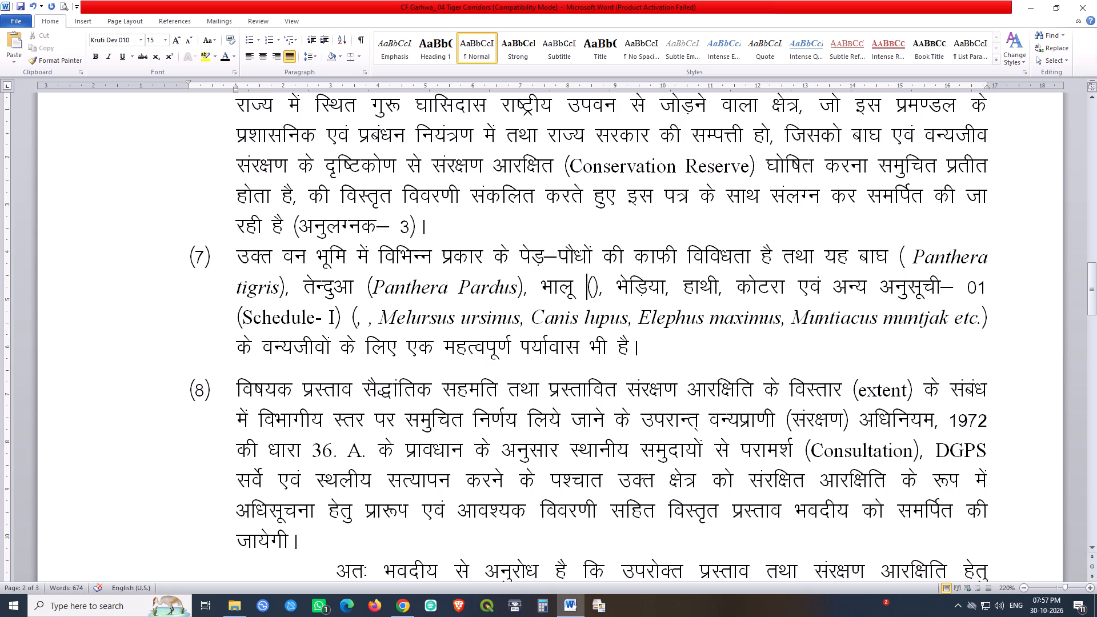
Correct the elephant's Latin name in point (7) to Elephas maximus.
{"action": "left_click_drag", "start_coordinate": [383, 319], "coordinate": [471, 318]}
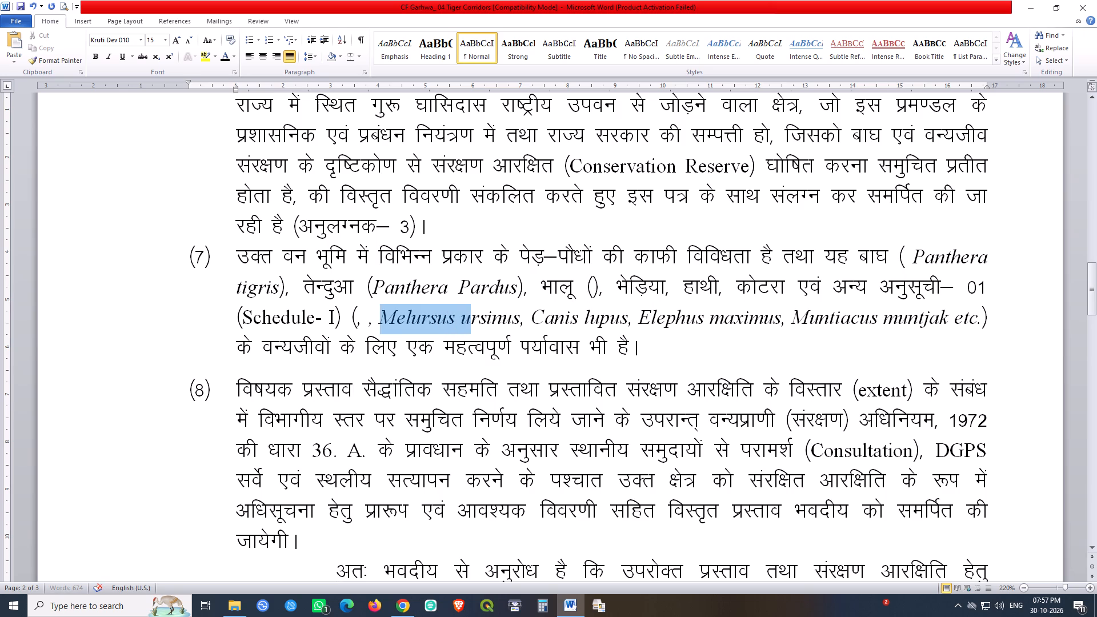
{"action": "left_click_drag", "start_coordinate": [471, 318], "coordinate": [500, 318]}
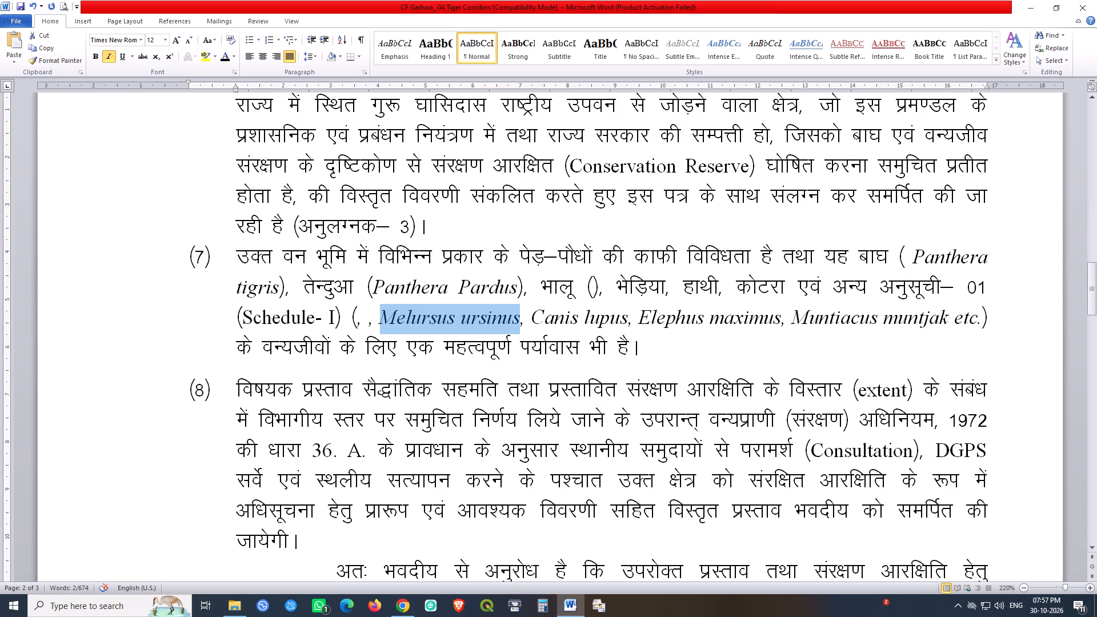
{"action": "left_click", "coordinate": [613, 319]}
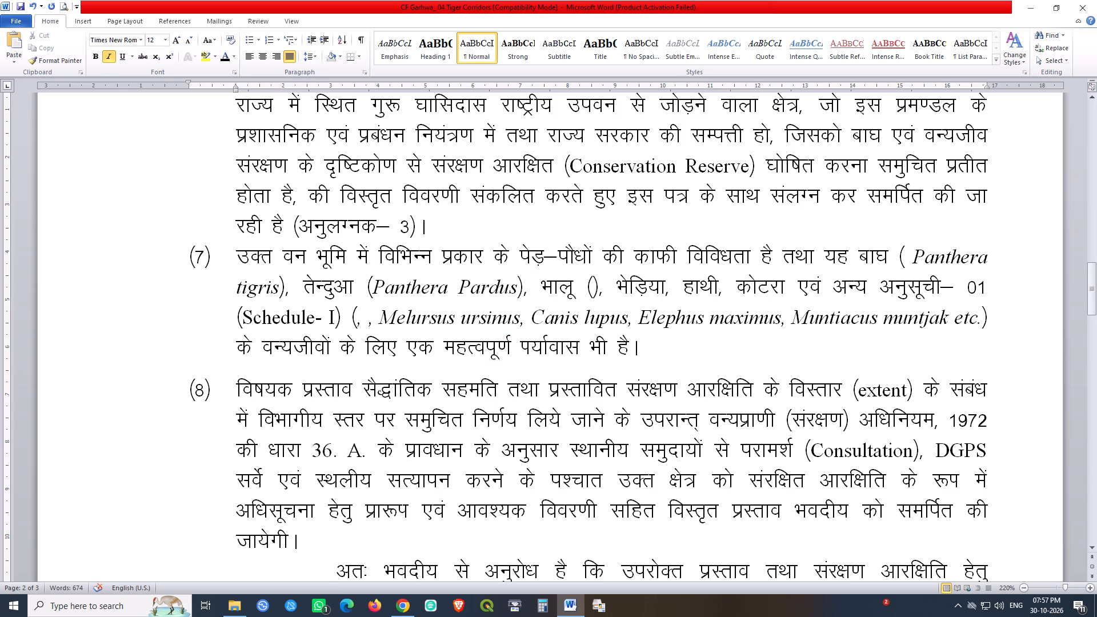
{"action": "key", "text": "Left"}
{"action": "key", "text": "Right"}
{"action": "key", "text": "Right"}
{"action": "key", "text": "Right"}
{"action": "key", "text": "Right"}
{"action": "key", "text": "Right"}
{"action": "key", "text": "Right"}
{"action": "key", "text": "Right"}
{"action": "key", "text": "Right"}
{"action": "key", "text": "Right"}
{"action": "key", "text": "Right"}
{"action": "key", "text": "Right"}
{"action": "key", "text": "Left"}
{"action": "key", "text": "shift+Right"}
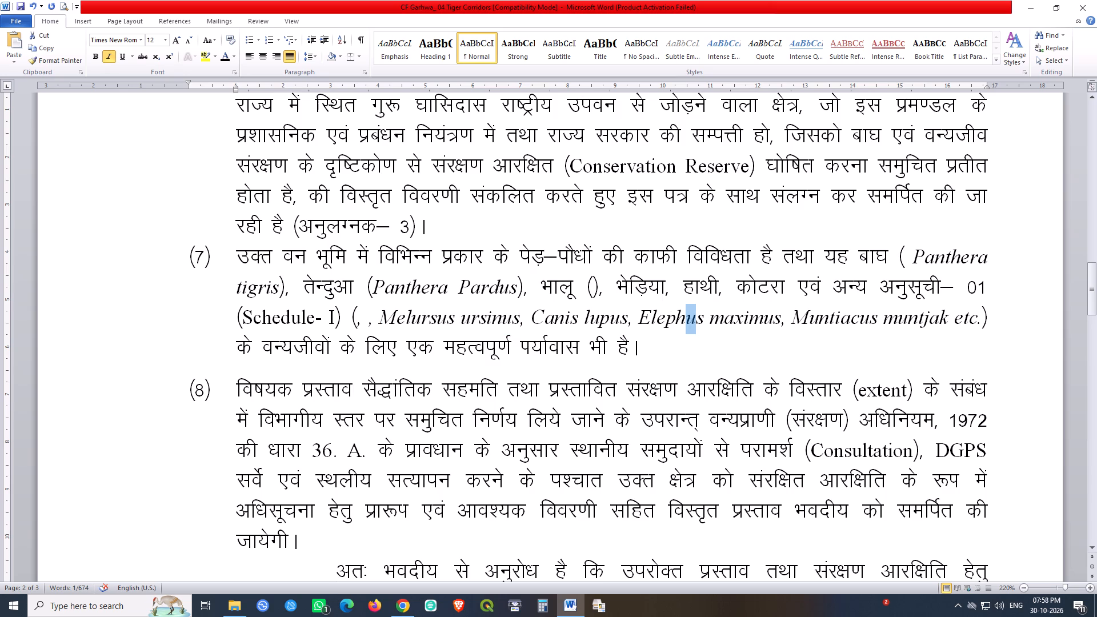
{"action": "key", "text": "a"}
Save the letter with the species name edits in point (7).
{"action": "key", "text": "ctrl+s"}
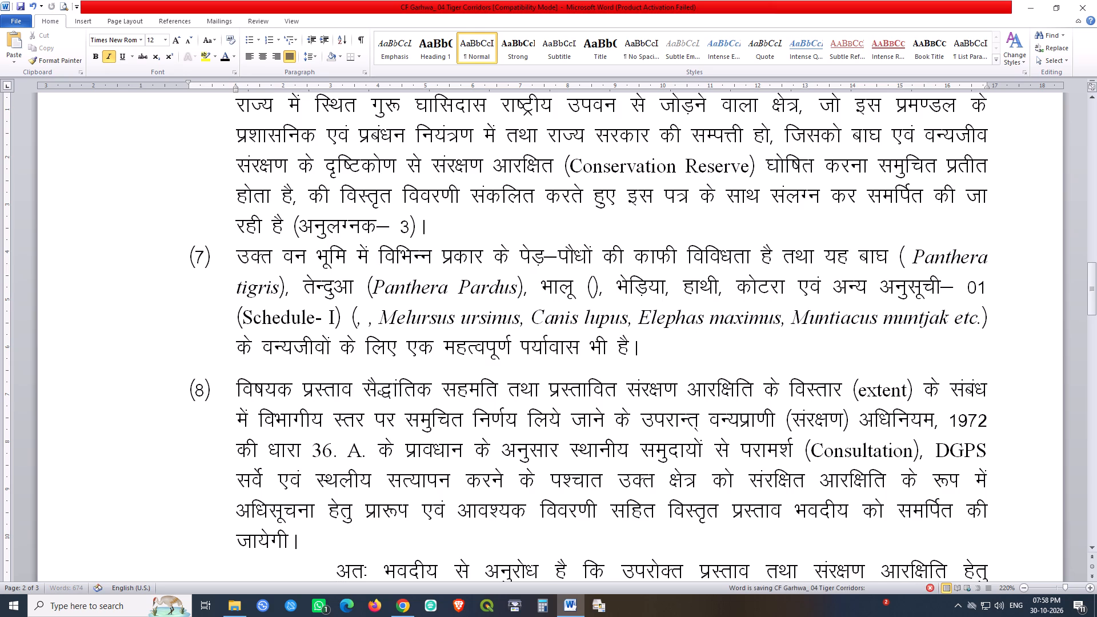
Move Melursus ursinus from the Latin name list into the brackets after भालू, with no spaces inside the brackets.
{"action": "left_click_drag", "start_coordinate": [383, 319], "coordinate": [497, 317]}
{"action": "key", "text": "ctrl+x"}
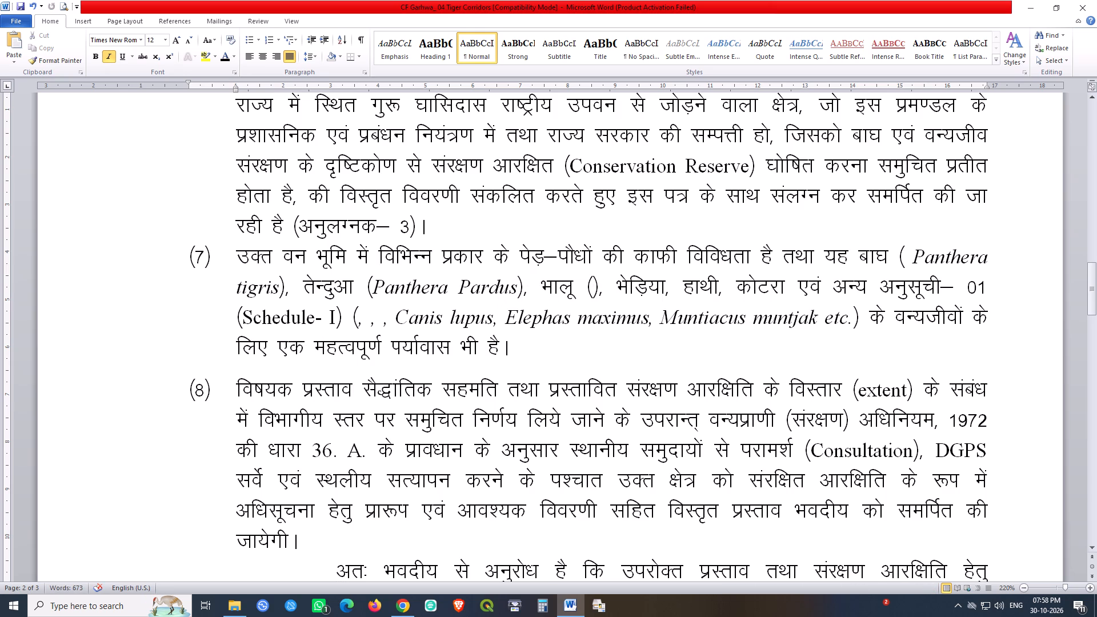
{"action": "left_click", "coordinate": [590, 284]}
{"action": "key", "text": "ctrl+v"}
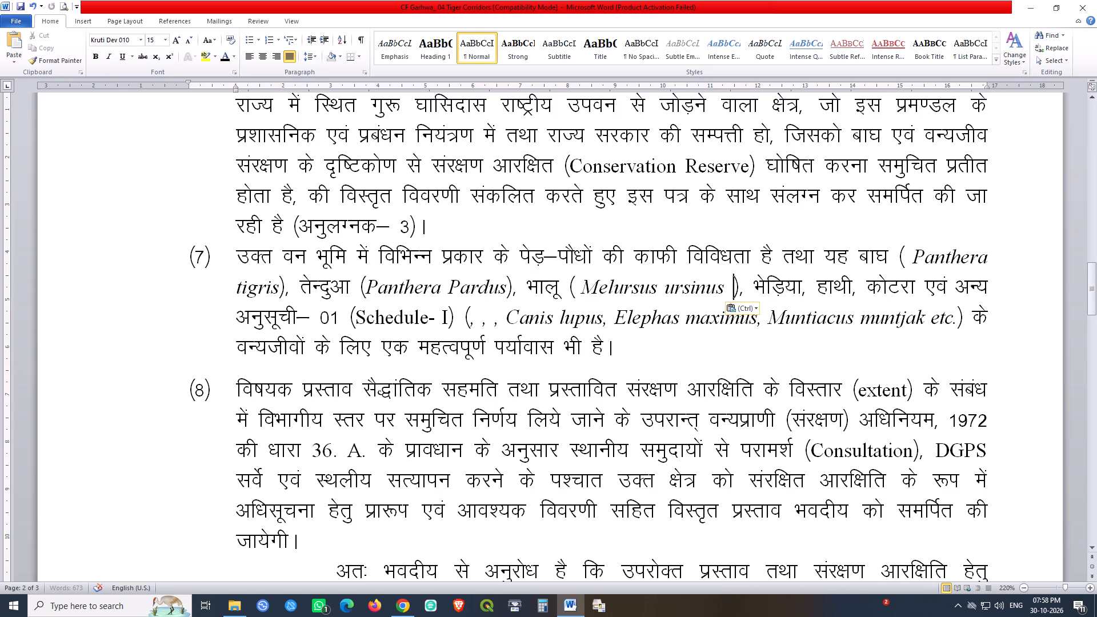
{"action": "key", "text": "BackSpace"}
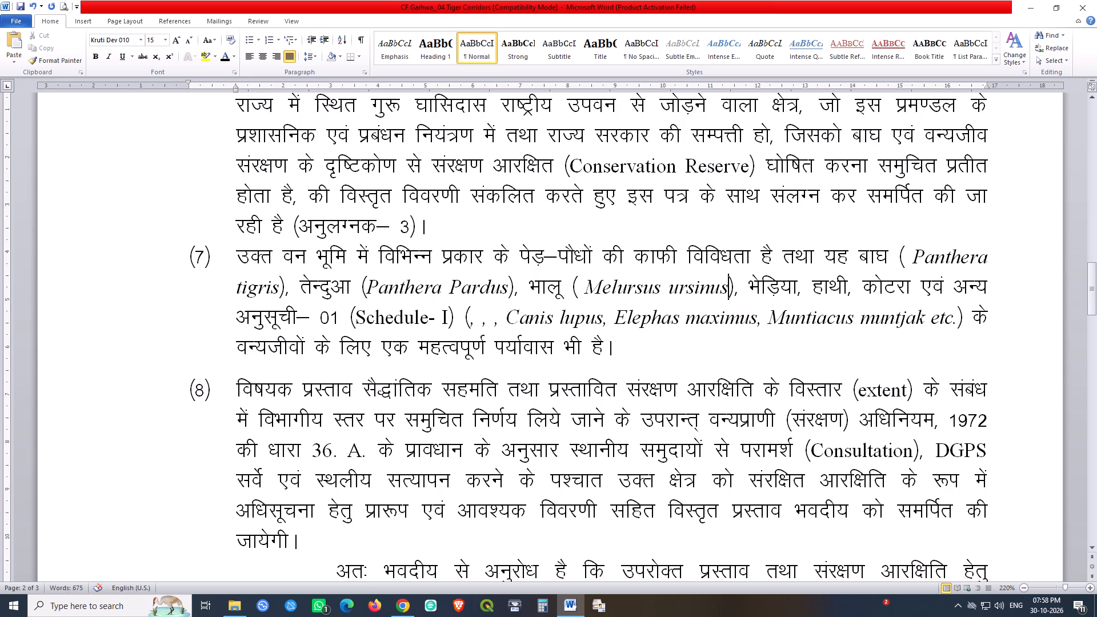
{"action": "left_click", "coordinate": [577, 290]}
{"action": "key", "text": "Right"}
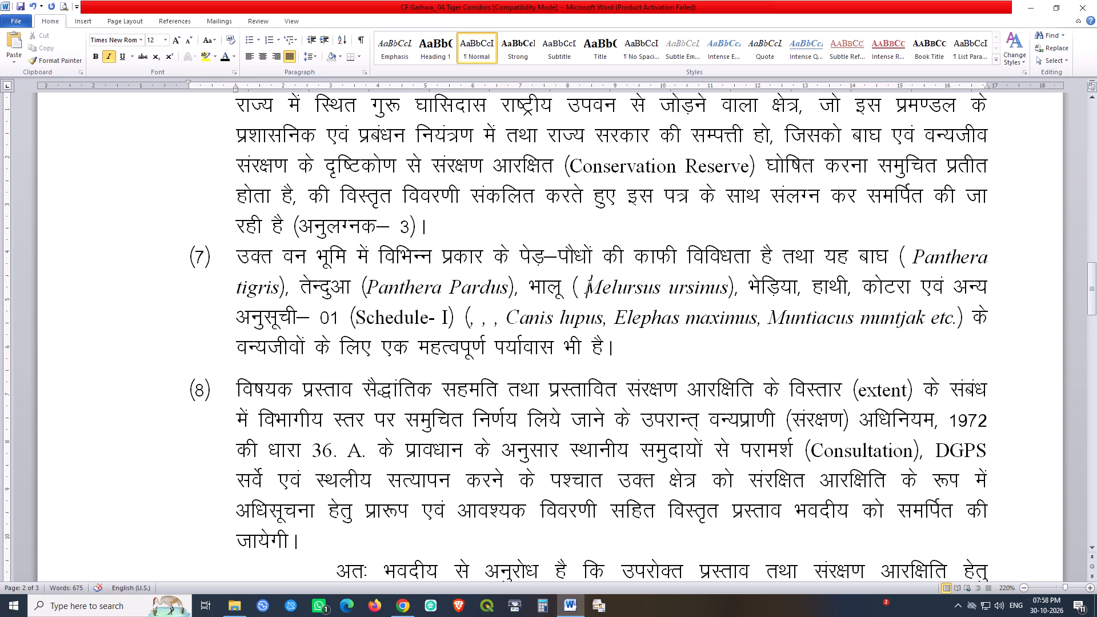
{"action": "key", "text": "BackSpace"}
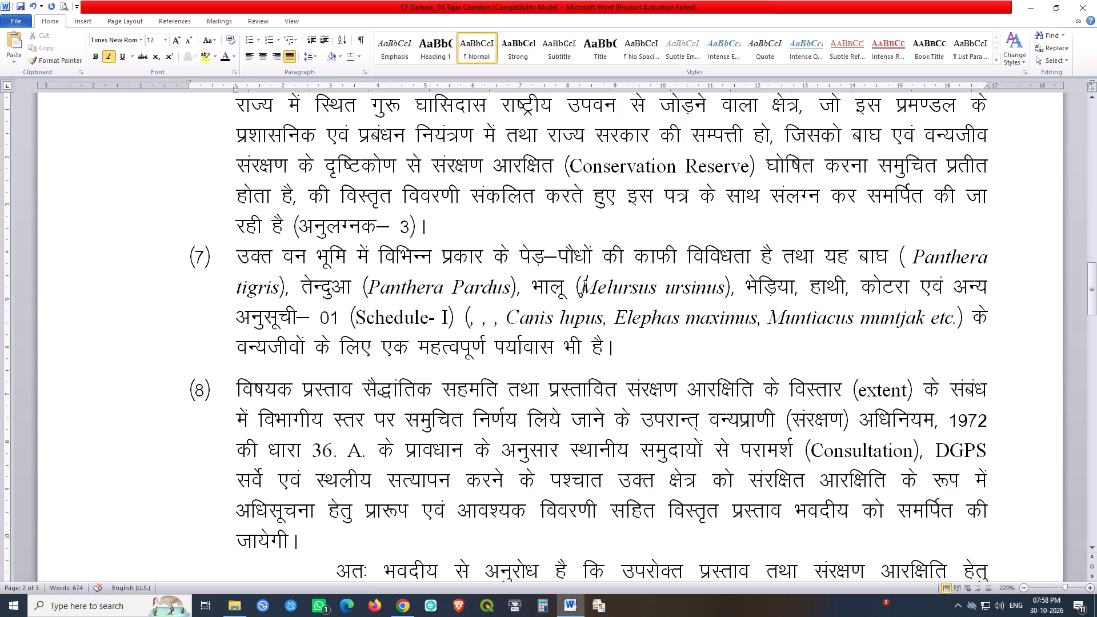
Remove the extra space before Panthera tigris inside the brackets after बाघ.
{"action": "left_click", "coordinate": [918, 255]}
{"action": "key", "text": "BackSpace"}
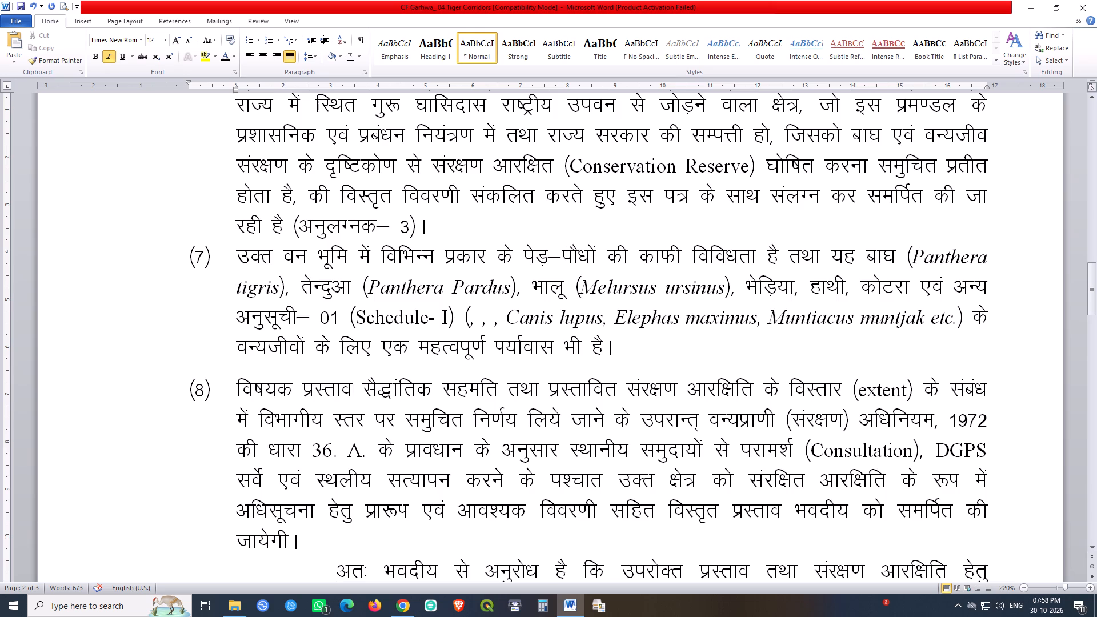
Insert a space and an empty pair of round brackets directly after भेड़िया in point (7).
{"action": "left_click", "coordinate": [791, 289]}
{"action": "key", "text": "Right"}
{"action": "key", "text": "space"}
{"action": "key", "text": "alt+0"}
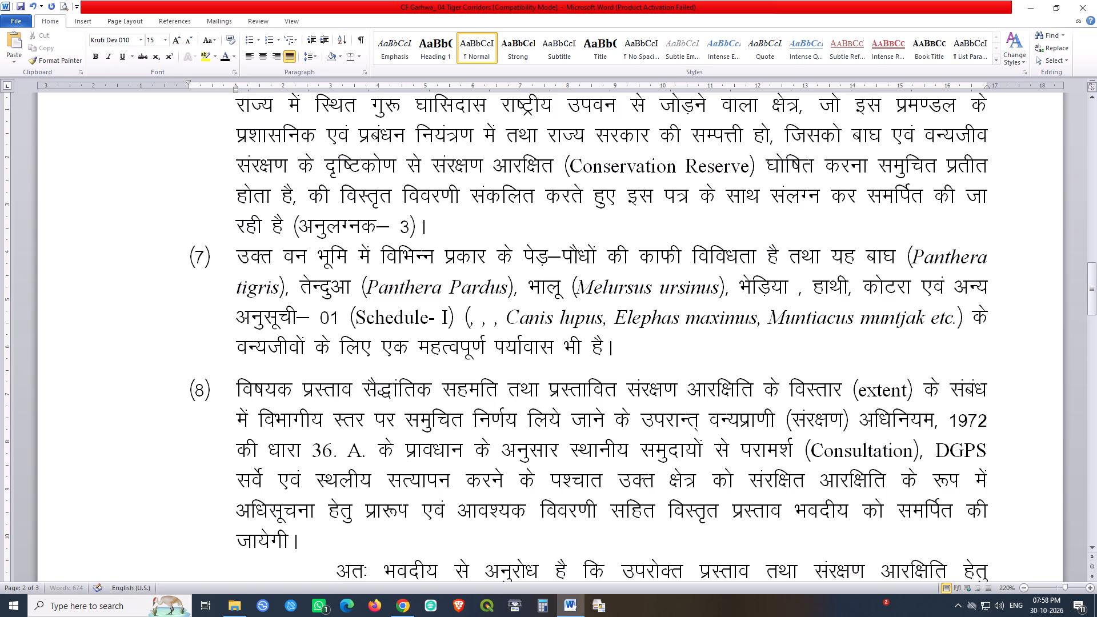
{"action": "key", "text": "alt+1"}
{"action": "key", "text": "alt+8"}
{"action": "key", "text": "alt+8"}
{"action": "key", "text": "alt+0"}
{"action": "key", "text": "alt+1"}
{"action": "key", "text": "alt+8"}
{"action": "key", "text": "alt+9"}
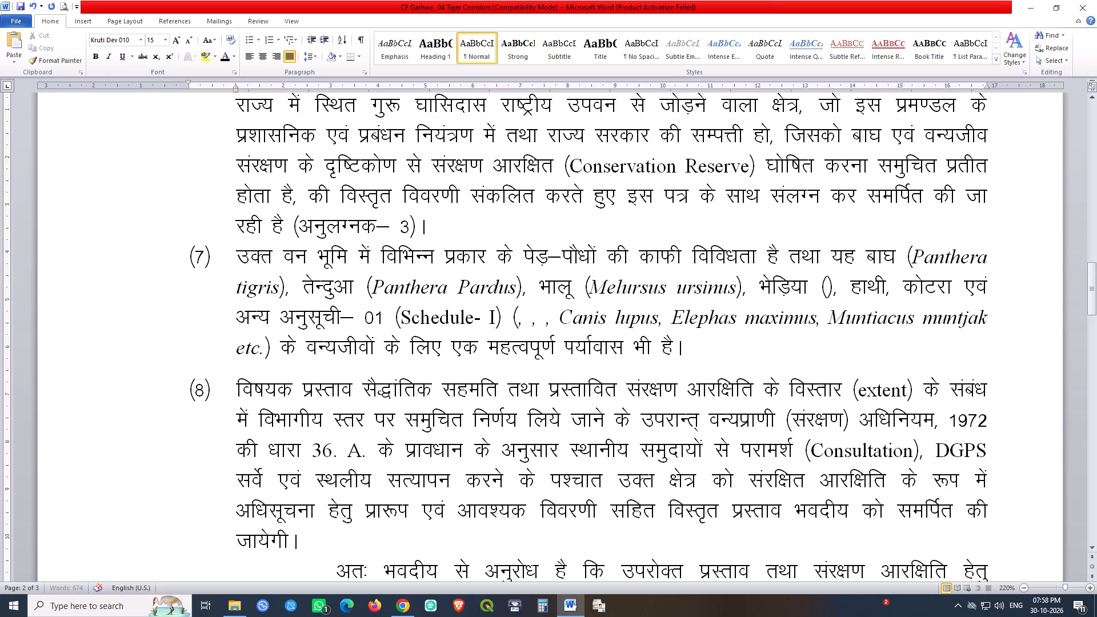
{"action": "key", "text": "Left"}
Move Canis lupus from the Latin name list into the brackets after भेड़िया, with no spaces inside the brackets.
{"action": "left_click_drag", "start_coordinate": [563, 315], "coordinate": [624, 313]}
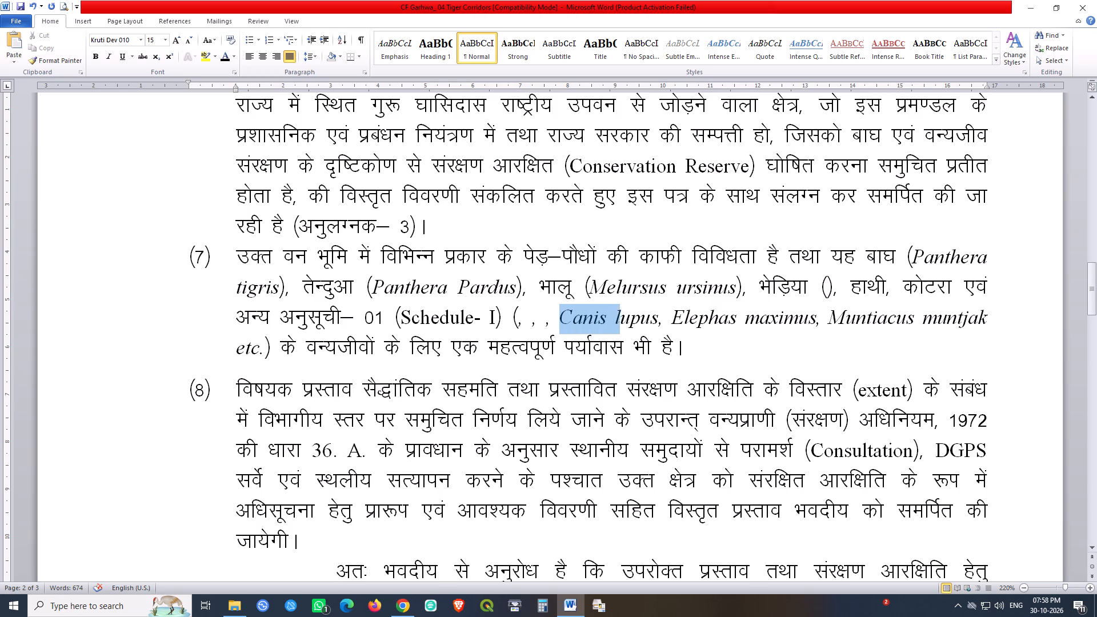
{"action": "left_click_drag", "start_coordinate": [624, 313], "coordinate": [644, 315]}
{"action": "key", "text": "ctrl+x"}
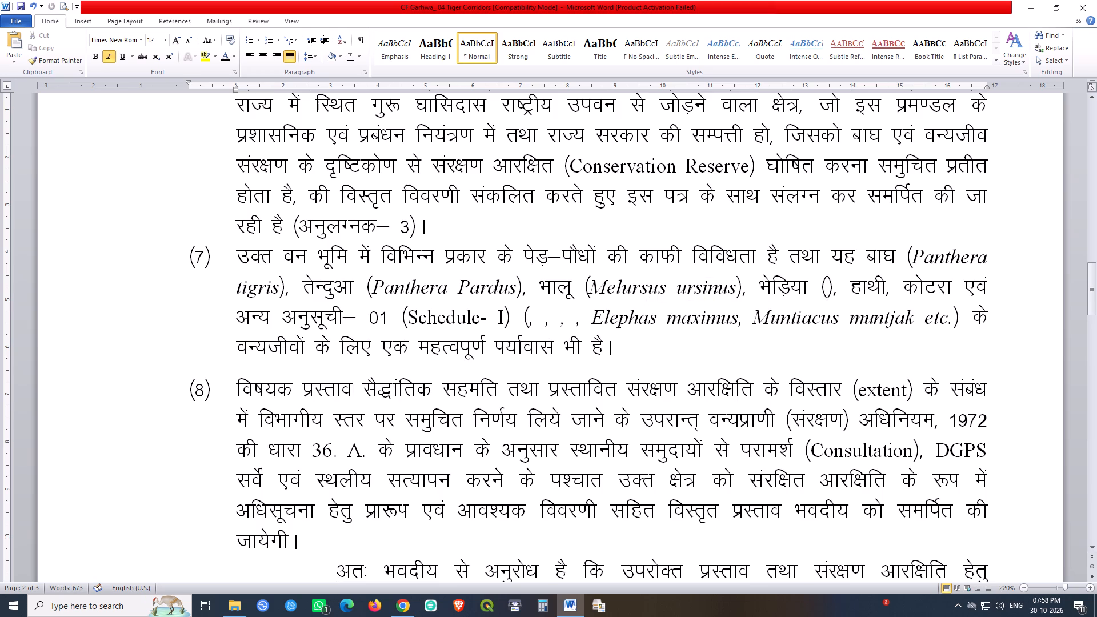
{"action": "left_click", "coordinate": [827, 289]}
{"action": "key", "text": "ctrl+v"}
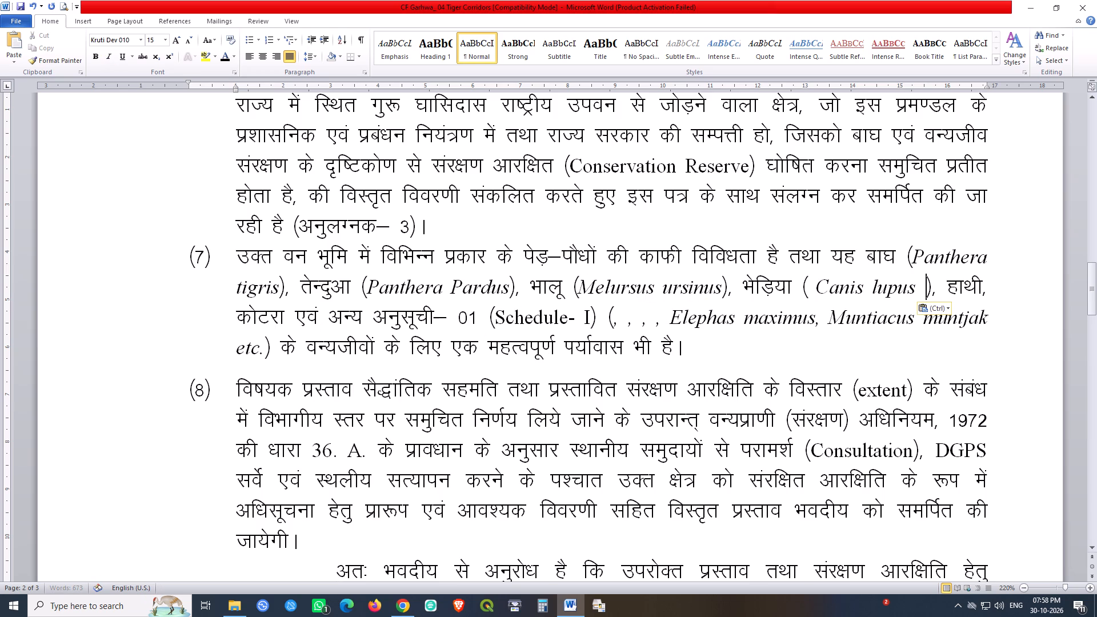
{"action": "key", "text": "BackSpace"}
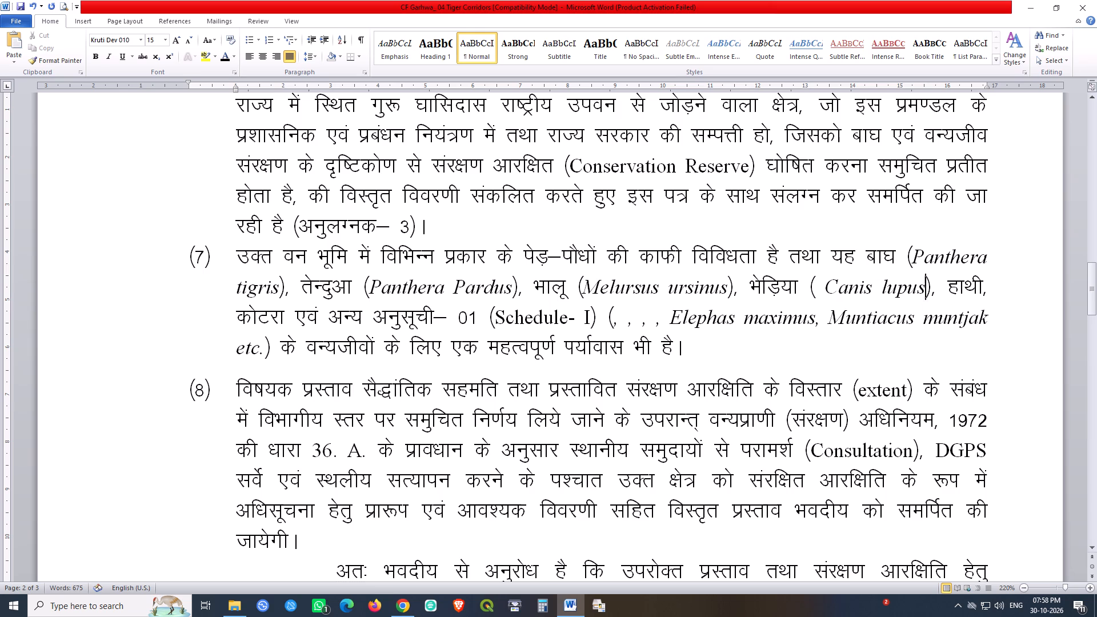
{"action": "key", "text": "Left"}
{"action": "key", "text": "Left"}
{"action": "key", "text": "Left"}
{"action": "key", "text": "Left"}
{"action": "key", "text": "Left"}
{"action": "key", "text": "Left"}
{"action": "key", "text": "Left"}
{"action": "key", "text": "Left"}
{"action": "key", "text": "Left"}
{"action": "key", "text": "Left"}
{"action": "key", "text": "Left"}
{"action": "key", "text": "Left"}
{"action": "key", "text": "Delete"}
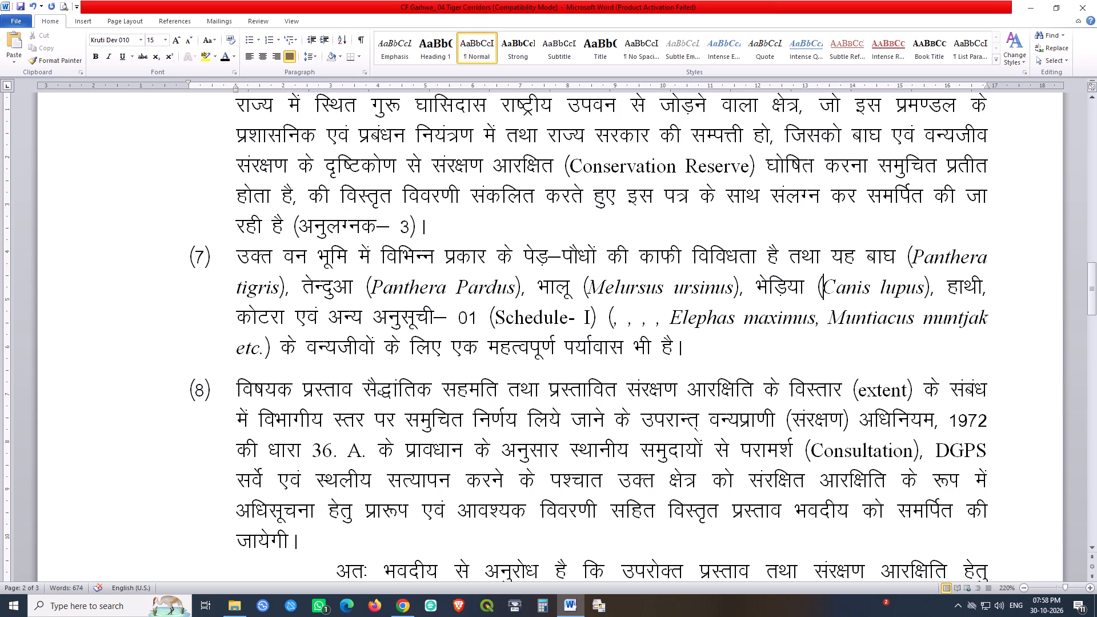
Insert a space and an empty pair of round brackets directly after हाथी in point (7).
{"action": "left_click", "coordinate": [982, 283]}
{"action": "key", "text": "space"}
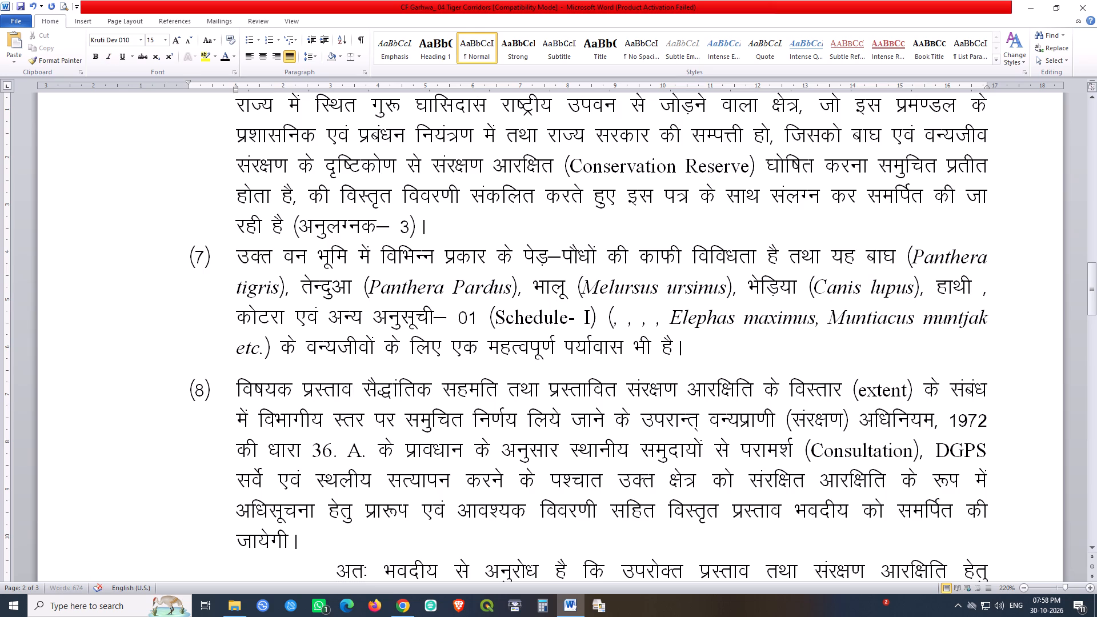
{"action": "key", "text": "alt+0"}
{"action": "key", "text": "alt+1"}
{"action": "key", "text": "alt+8"}
{"action": "key", "text": "alt+8"}
{"action": "key", "text": "alt+0"}
{"action": "key", "text": "alt+1"}
{"action": "key", "text": "alt+8"}
{"action": "key", "text": "alt+9"}
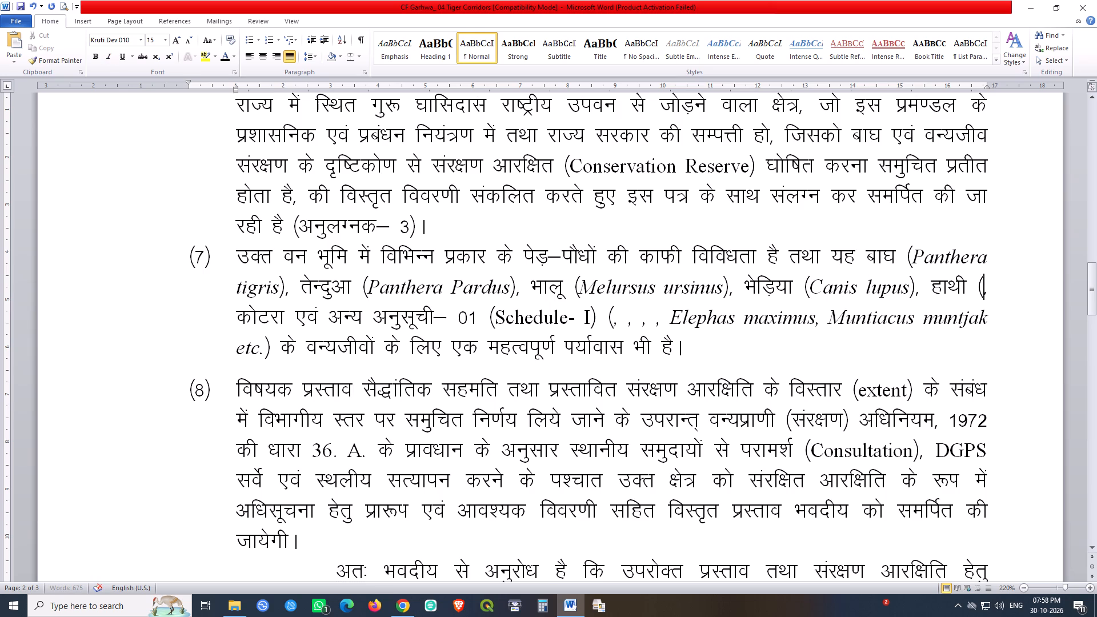
{"action": "key", "text": "Left"}
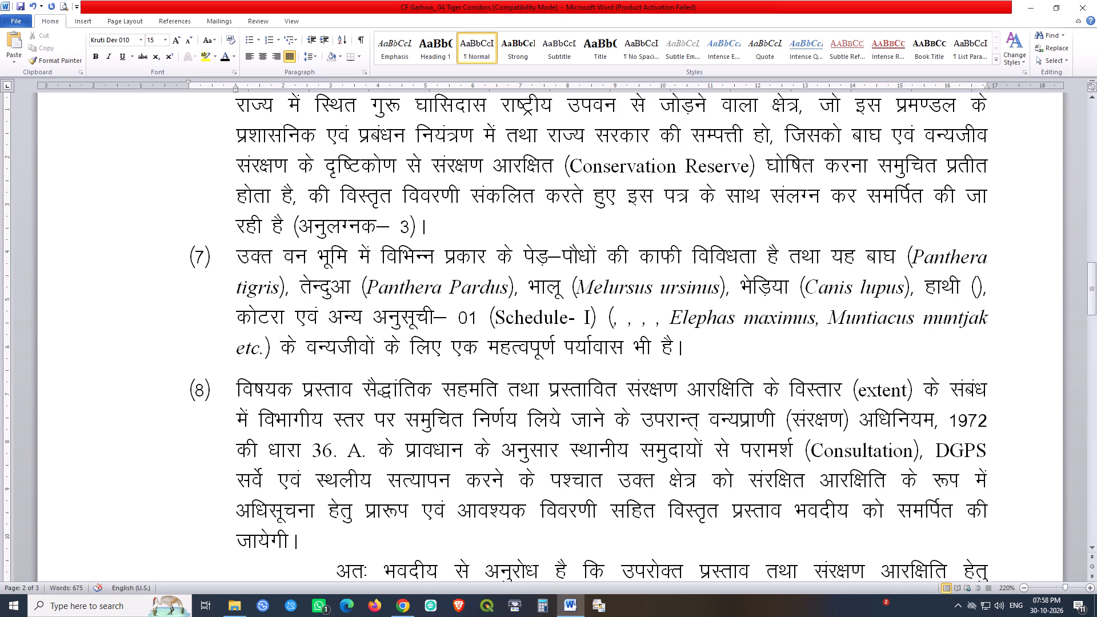
Move Elephas maximus from the Latin name list into the brackets after हाथी, with no spaces inside the brackets.
{"action": "left_click_drag", "start_coordinate": [676, 316], "coordinate": [784, 319]}
{"action": "key", "text": "ctrl+x"}
{"action": "left_click", "coordinate": [974, 289]}
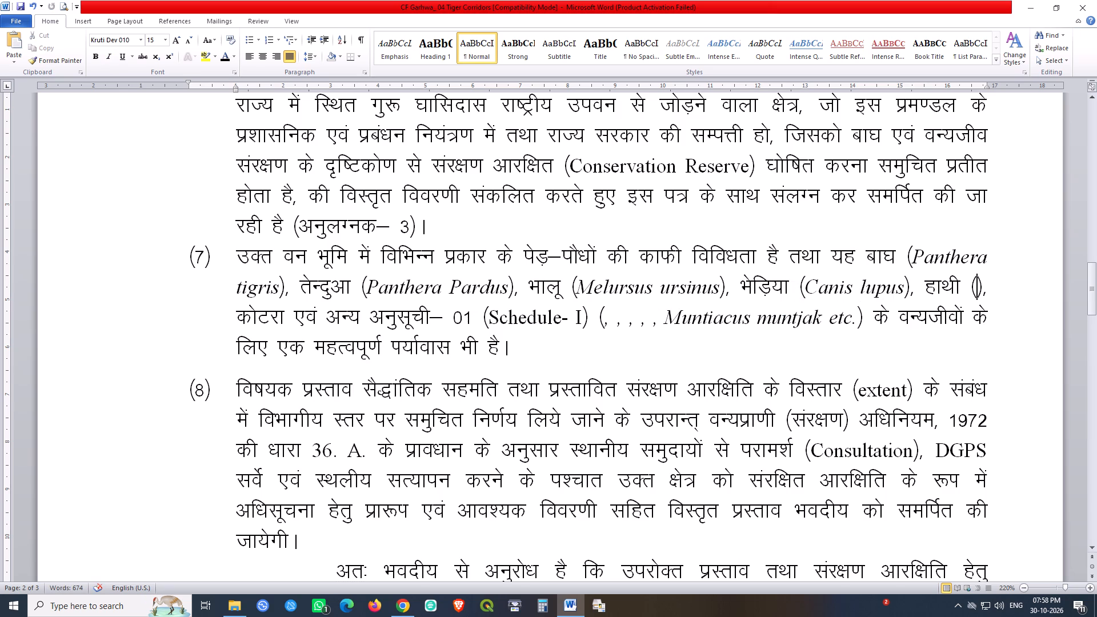
{"action": "key", "text": "ctrl+v"}
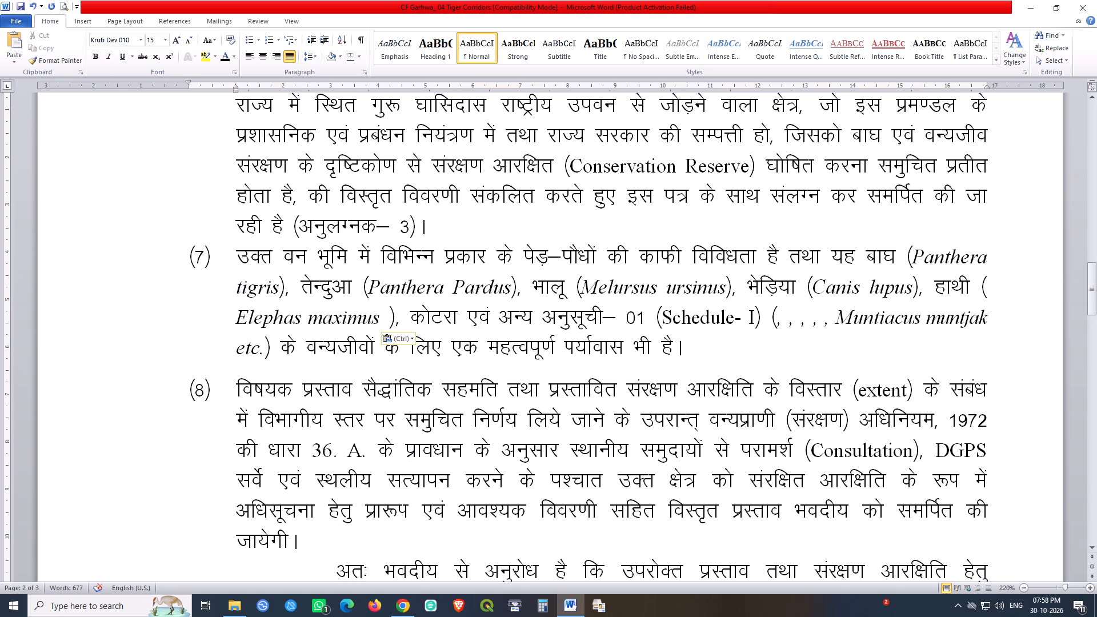
{"action": "key", "text": "BackSpace"}
{"action": "key", "text": "Left"}
{"action": "key", "text": "Left"}
{"action": "key", "text": "Left"}
{"action": "key", "text": "Left"}
{"action": "key", "text": "Left"}
{"action": "key", "text": "Left"}
{"action": "key", "text": "Left"}
{"action": "key", "text": "Left"}
{"action": "key", "text": "Left"}
{"action": "key", "text": "Left"}
{"action": "key", "text": "Left"}
{"action": "key", "text": "Left"}
{"action": "key", "text": "Left"}
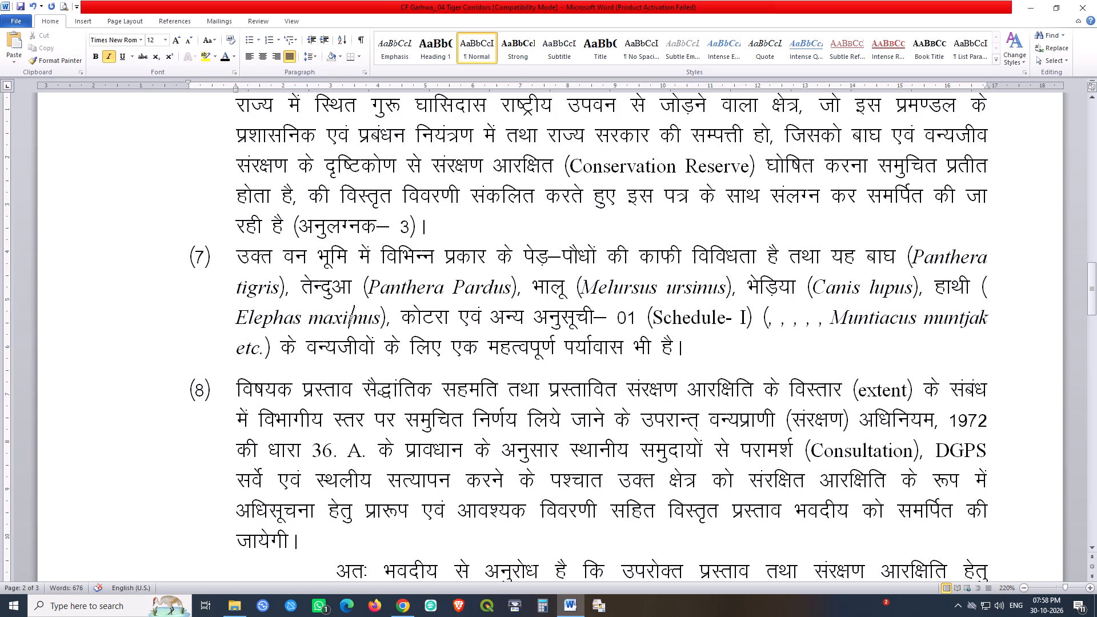
{"action": "key", "text": "Left"}
{"action": "key", "text": "Left"}
{"action": "key", "text": "BackSpace"}
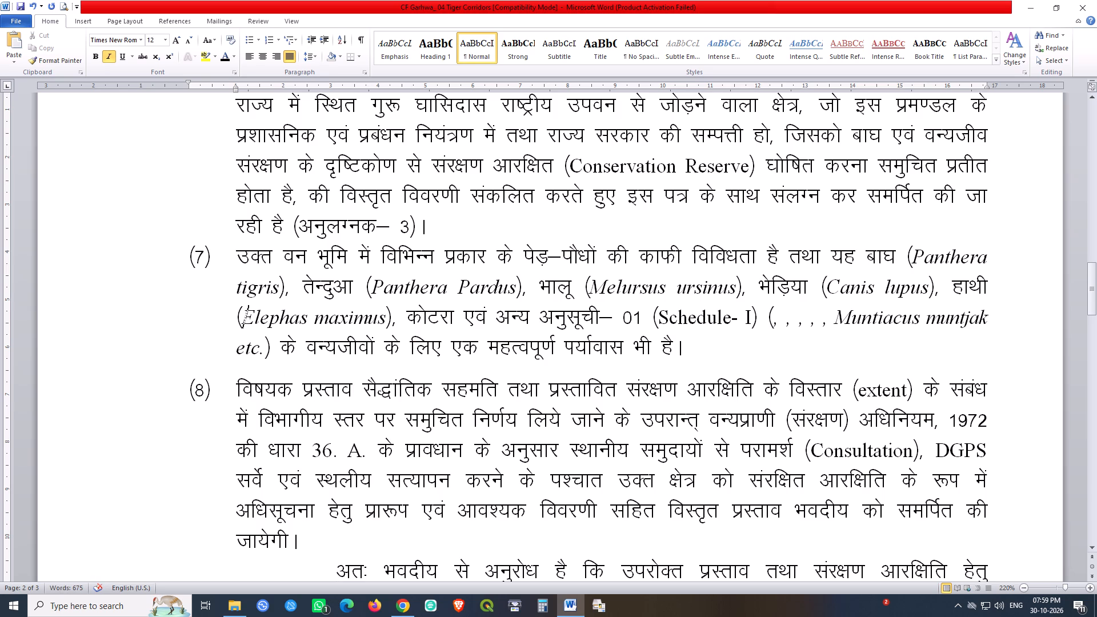
Move the remaining bracketed Latin list containing Muntiacus muntjak etc. from after (Schedule- I) to directly after कोटरा.
{"action": "left_click_drag", "start_coordinate": [768, 323], "coordinate": [802, 323]}
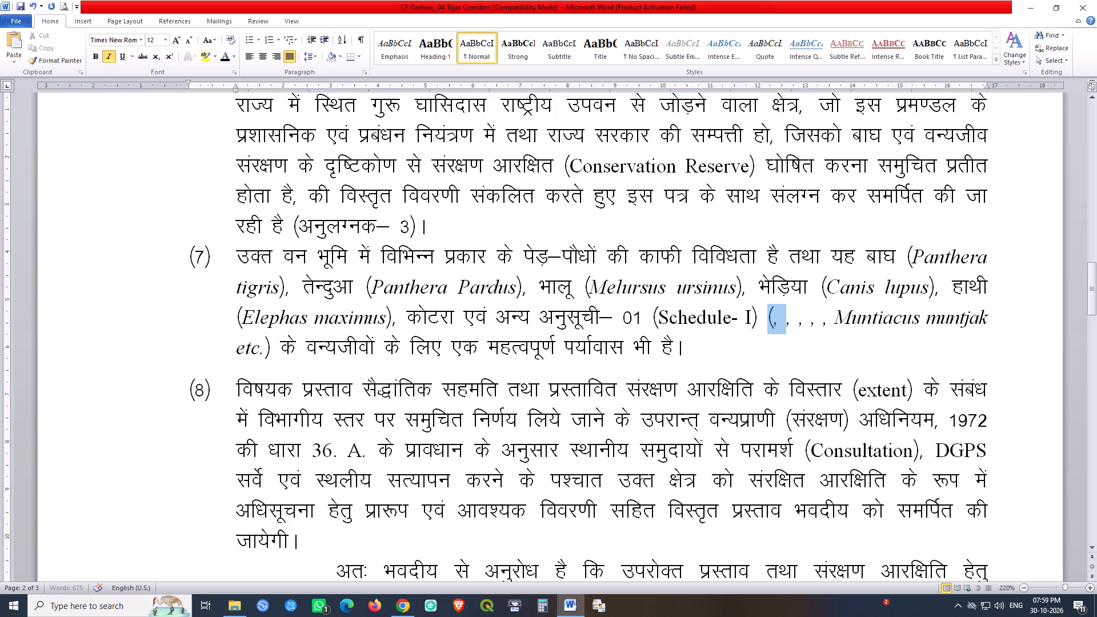
{"action": "left_click_drag", "start_coordinate": [802, 323], "coordinate": [273, 351]}
{"action": "key", "text": "ctrl+x"}
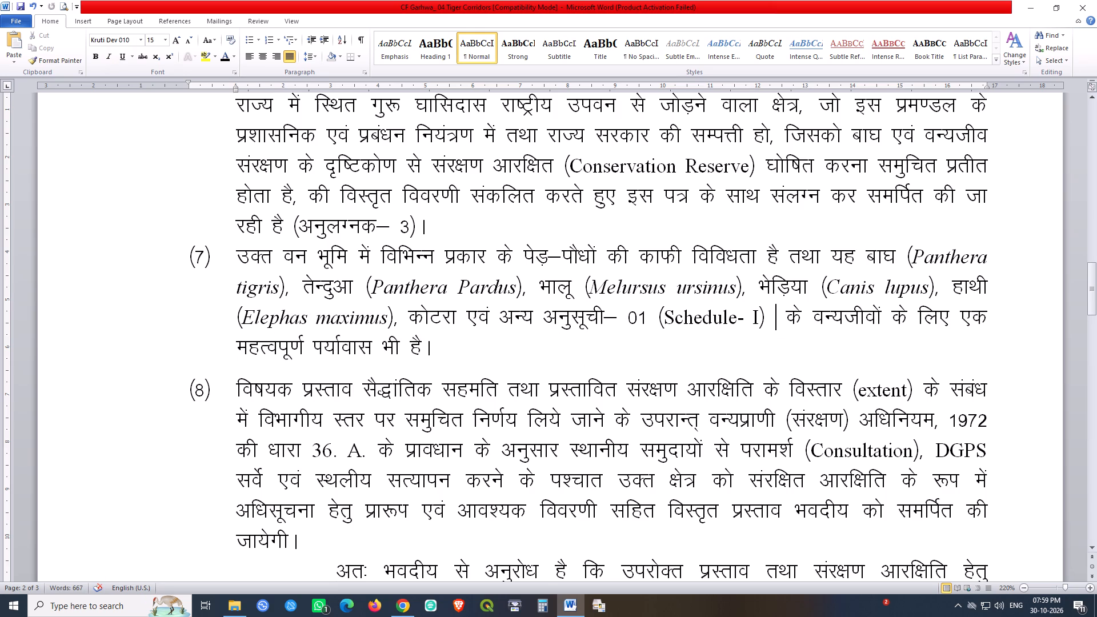
{"action": "left_click", "coordinate": [461, 318]}
{"action": "key", "text": "ctrl+v"}
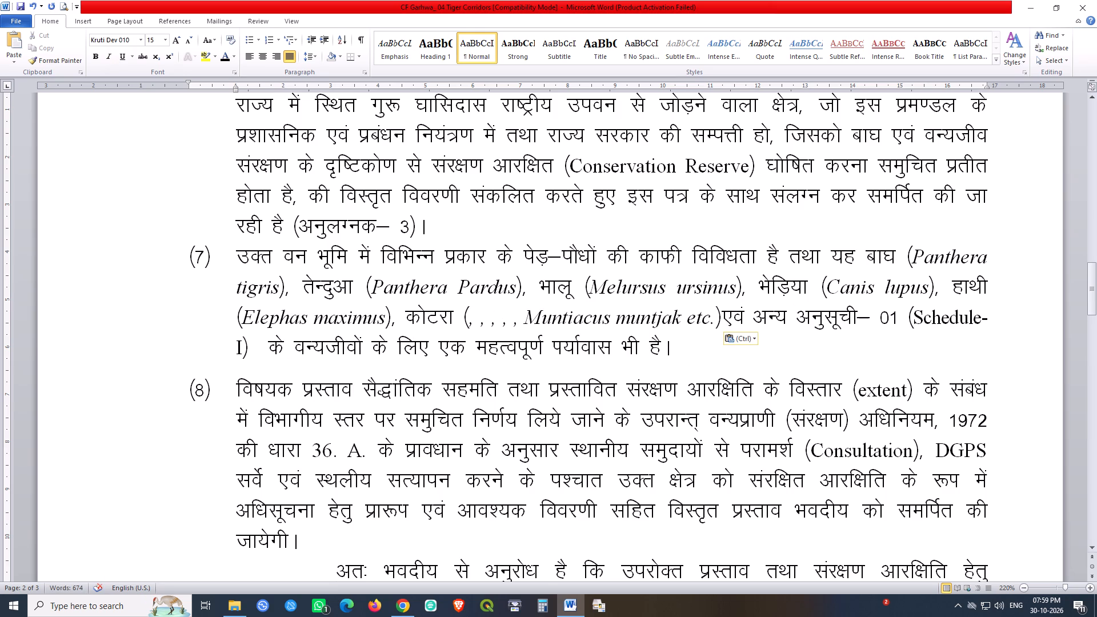
Delete the leftover commas and spaces before Muntiacus muntjak inside the brackets after कोटरा.
{"action": "left_click", "coordinate": [468, 315]}
{"action": "key", "text": "shift+Right"}
{"action": "key", "text": "shift+Right"}
{"action": "key", "text": "shift+Right"}
{"action": "key", "text": "shift+Right"}
{"action": "key", "text": "shift+Right"}
{"action": "key", "text": "shift+Right"}
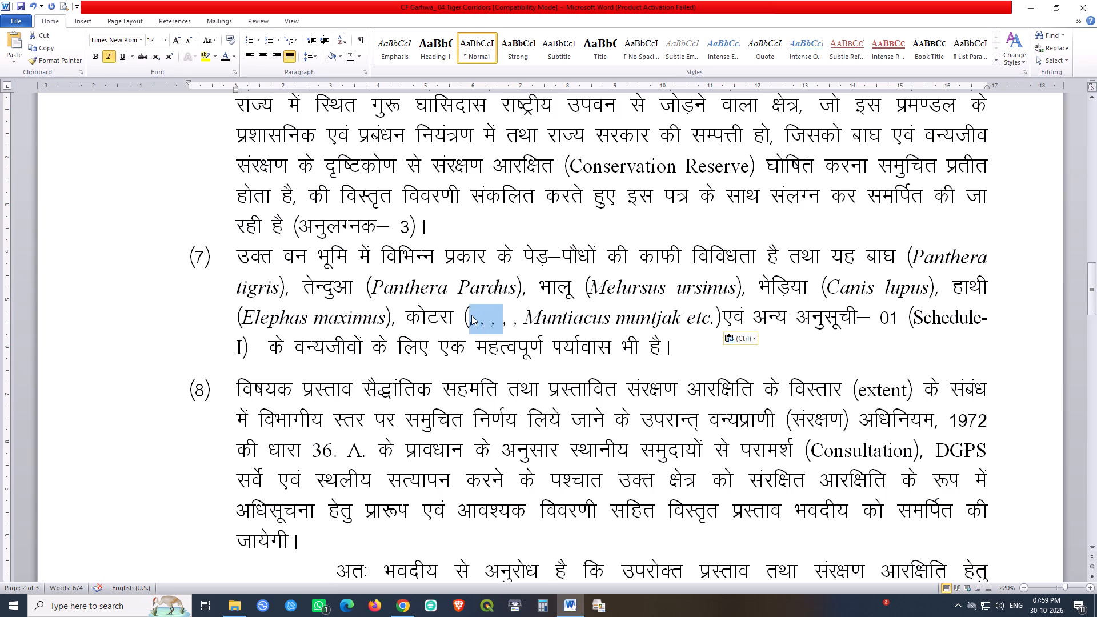
{"action": "key", "text": "shift+Right"}
{"action": "key", "text": "shift+Right"}
{"action": "key", "text": "shift+Right"}
{"action": "key", "text": "shift+Right"}
{"action": "key", "text": "Delete"}
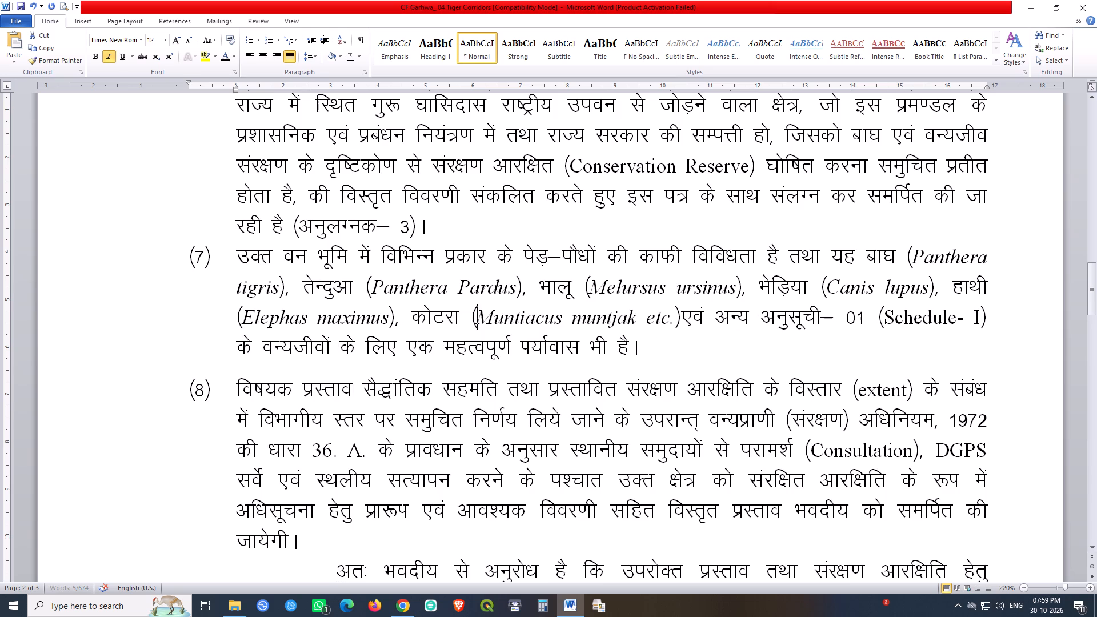
Remove etc. and its preceding space after Muntiacus muntjak, and add a space between the closing bracket and एवं.
{"action": "key", "text": "Right"}
{"action": "key", "text": "Right"}
{"action": "key", "text": "Right"}
{"action": "key", "text": "Right"}
{"action": "key", "text": "Right"}
{"action": "key", "text": "Right"}
{"action": "key", "text": "Right"}
{"action": "key", "text": "Right"}
{"action": "key", "text": "Right"}
{"action": "key", "text": "Right"}
{"action": "key", "text": "Right"}
{"action": "key", "text": "Right"}
{"action": "key", "text": "Right"}
{"action": "key", "text": "Right"}
{"action": "key", "text": "Right"}
{"action": "key", "text": "Right"}
{"action": "key", "text": "Right"}
{"action": "key", "text": "Right"}
{"action": "key", "text": "Left"}
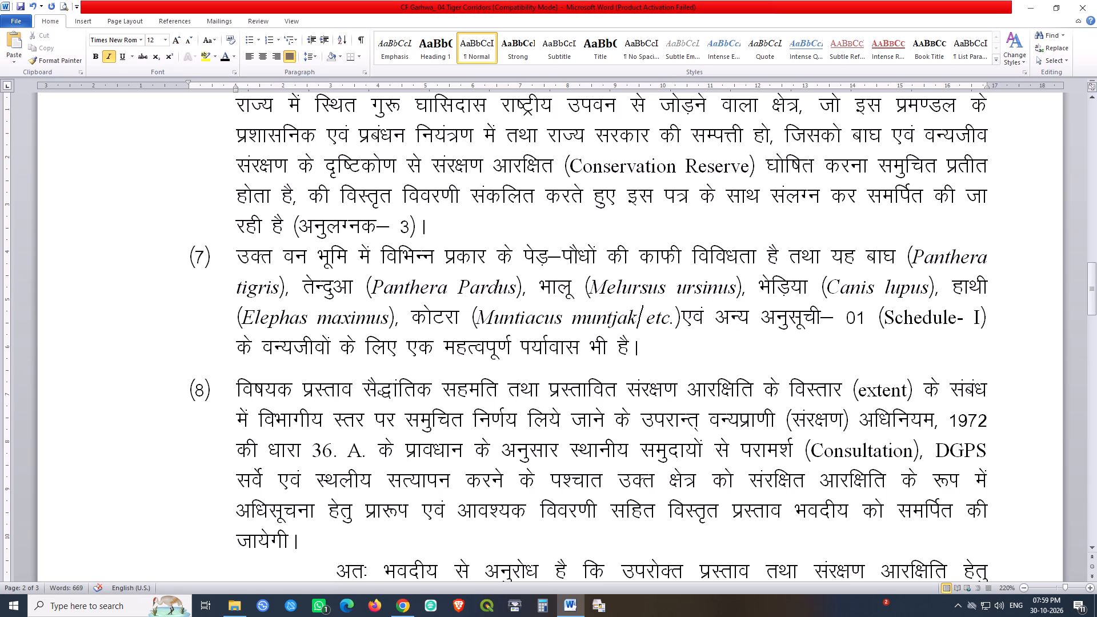
{"action": "key", "text": "Left"}
{"action": "key", "text": "Right"}
{"action": "key", "text": "shift+Right"}
{"action": "key", "text": "shift+Right"}
{"action": "key", "text": "shift+Right"}
{"action": "key", "text": "shift+Right"}
{"action": "key", "text": "shift+Right"}
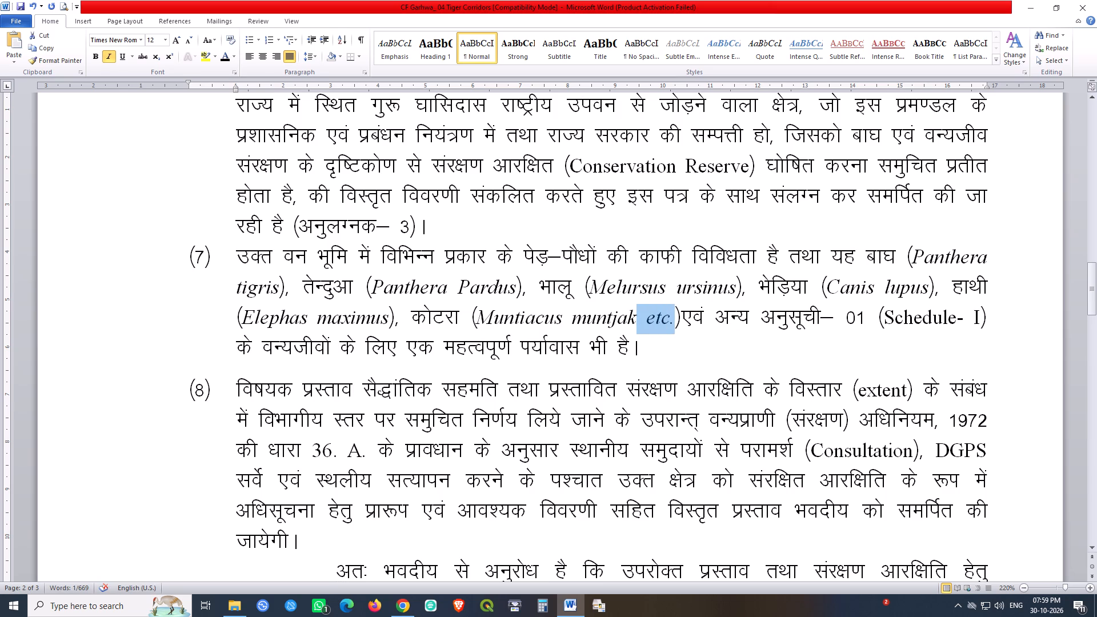
{"action": "key", "text": "Delete"}
{"action": "key", "text": "Right"}
{"action": "key", "text": "space"}
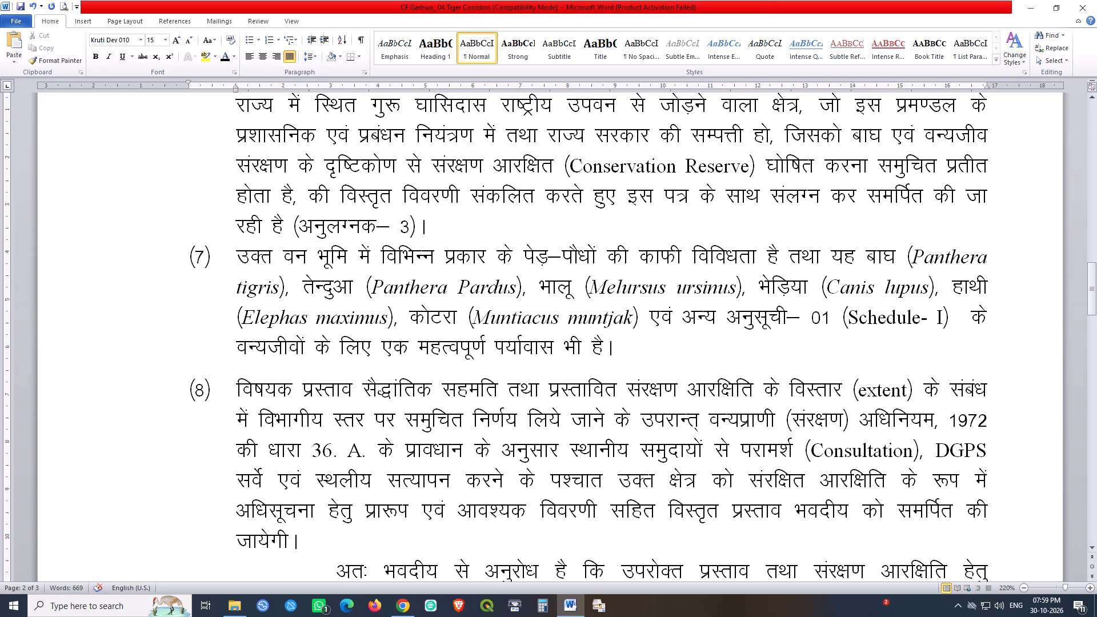
{"action": "left_click", "coordinate": [696, 319]}
{"action": "left_click", "coordinate": [735, 321]}
Save the letter with the completed species names in point (7).
{"action": "key", "text": "ctrl+s"}
{"action": "key", "text": "ctrl+s"}
{"action": "key", "text": "ctrl+s"}
{"action": "key", "text": "ctrl+s"}
{"action": "key", "text": "ctrl+s"}
{"action": "key", "text": "ctrl+s"}
Copy the E-mail WordArt label beside सेवा में on page 1 and paste it onto page 2.
{"action": "scroll", "coordinate": [397, 229], "scroll_direction": "up", "scroll_amount": 20}
{"action": "scroll", "coordinate": [397, 229], "scroll_direction": "up", "scroll_amount": 4}
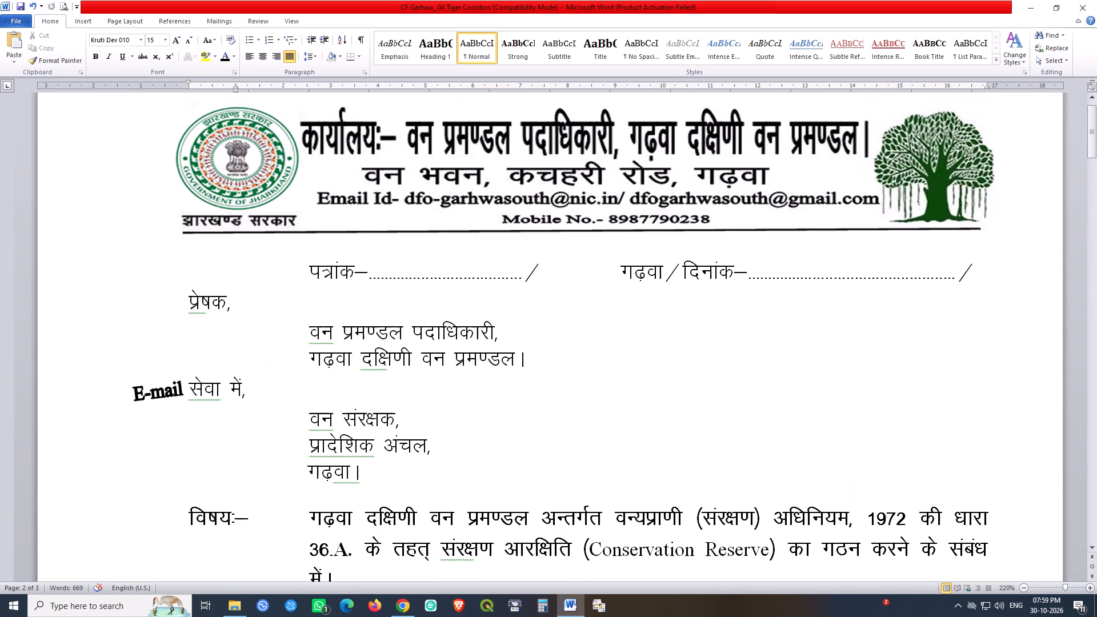
{"action": "left_click", "coordinate": [159, 394]}
{"action": "key", "text": "ctrl+c"}
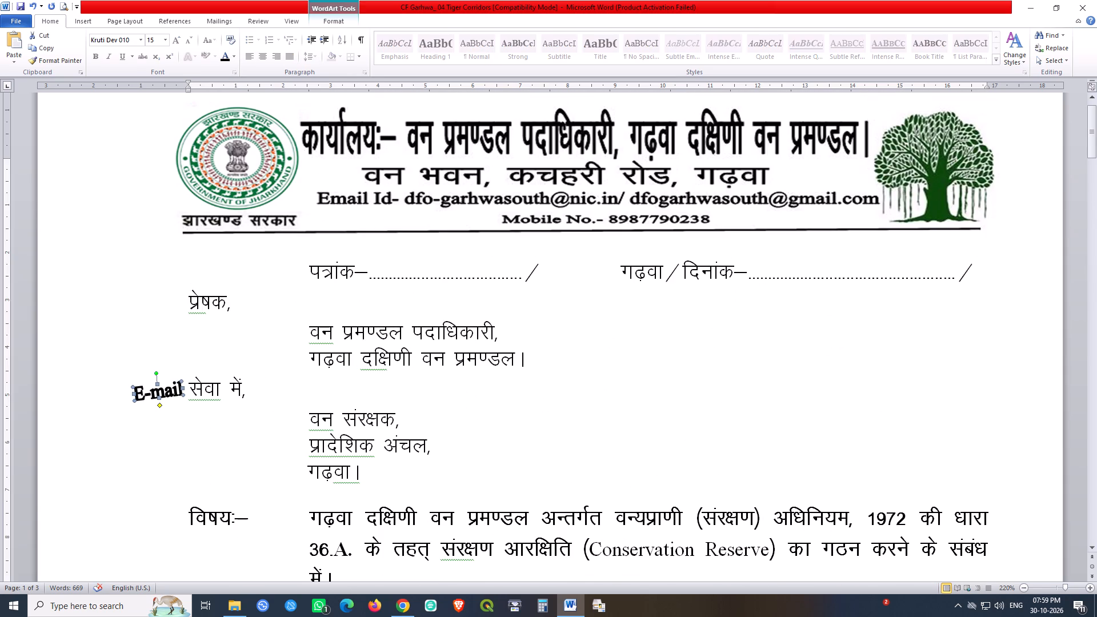
{"action": "scroll", "coordinate": [176, 391], "scroll_direction": "down", "scroll_amount": 20}
{"action": "scroll", "coordinate": [176, 391], "scroll_direction": "down", "scroll_amount": 11}
{"action": "scroll", "coordinate": [182, 336], "scroll_direction": "down", "scroll_amount": 3}
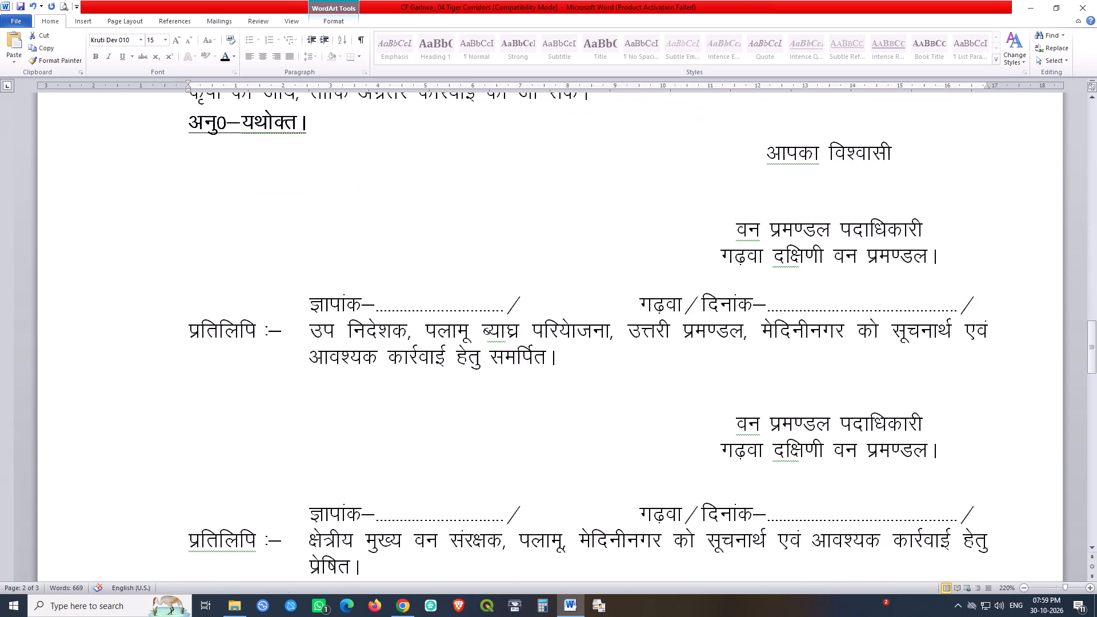
{"action": "scroll", "coordinate": [182, 336], "scroll_direction": "down", "scroll_amount": 1}
{"action": "left_click", "coordinate": [227, 346]}
{"action": "key", "text": "ctrl+v"}
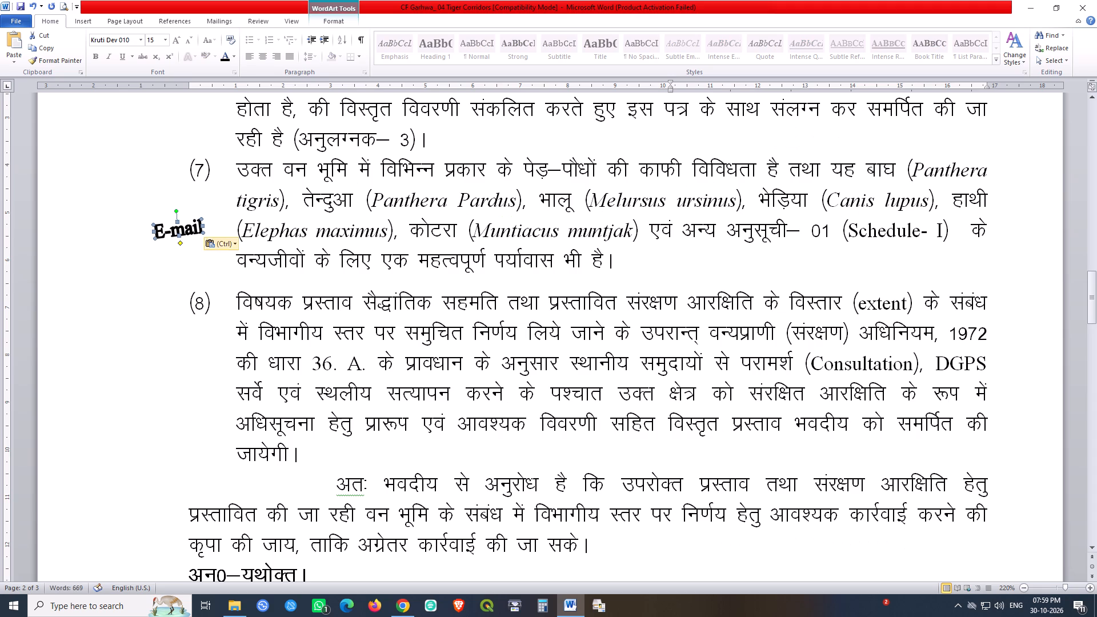
Move the pasted E-mail label beside the प्रतिलिपि line addressed to उप निदेशक, पलामू ब्याघ्र परियोजना.
{"action": "left_click_drag", "start_coordinate": [181, 231], "coordinate": [179, 538]}
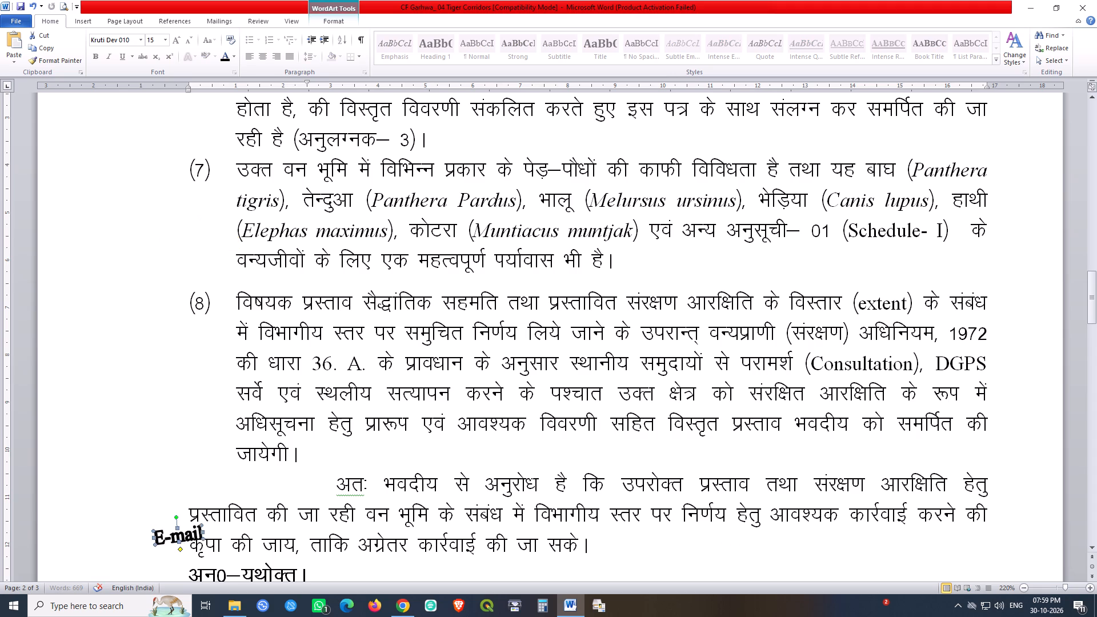
{"action": "scroll", "coordinate": [294, 329], "scroll_direction": "down", "scroll_amount": 6}
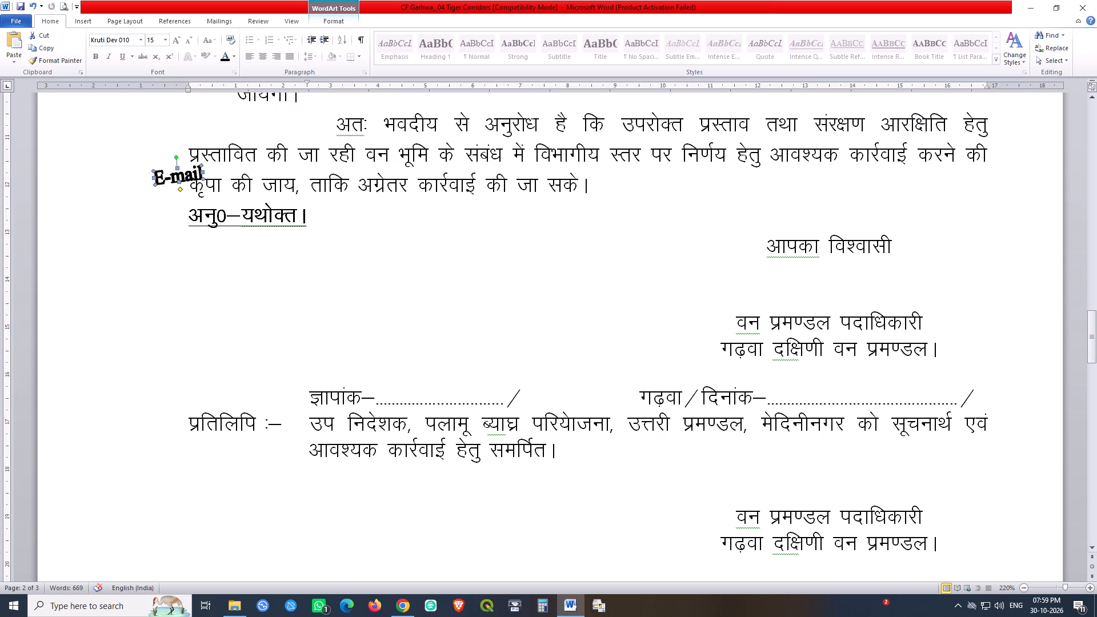
{"action": "key", "text": "Down"}
{"action": "key", "text": "Down"}
{"action": "key", "text": "Down"}
{"action": "key", "text": "Down"}
{"action": "key", "text": "Down"}
{"action": "key", "text": "Down"}
{"action": "key", "text": "Down"}
{"action": "key", "text": "Down"}
{"action": "key", "text": "Down"}
{"action": "key", "text": "Down"}
{"action": "key", "text": "Down"}
{"action": "key", "text": "Down"}
{"action": "key", "text": "Down"}
{"action": "key", "text": "Down"}
{"action": "key", "text": "Down"}
{"action": "key", "text": "Down"}
{"action": "key", "text": "Down"}
{"action": "key", "text": "Down"}
{"action": "key", "text": "Down"}
{"action": "key", "text": "Down"}
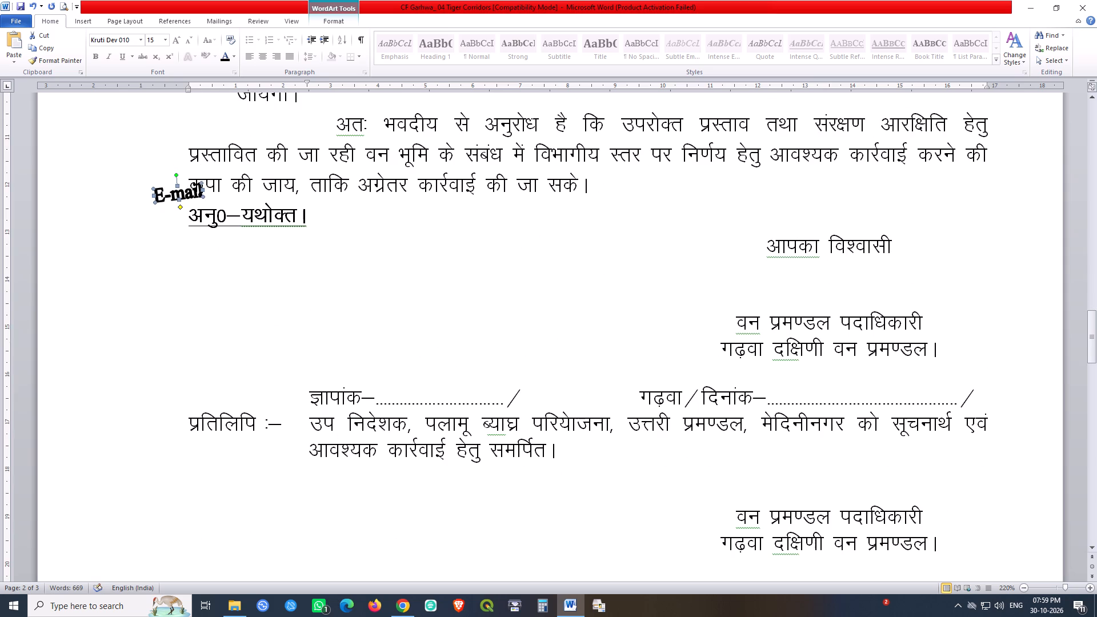
{"action": "left_click_drag", "start_coordinate": [173, 193], "coordinate": [157, 428]}
Place a copy of the E-mail label beside the प्रतिलिपि line addressed to क्षेत्रीय मुख्य वन संरक्षक, पलामू.
{"action": "scroll", "coordinate": [233, 378], "scroll_direction": "down", "scroll_amount": 4}
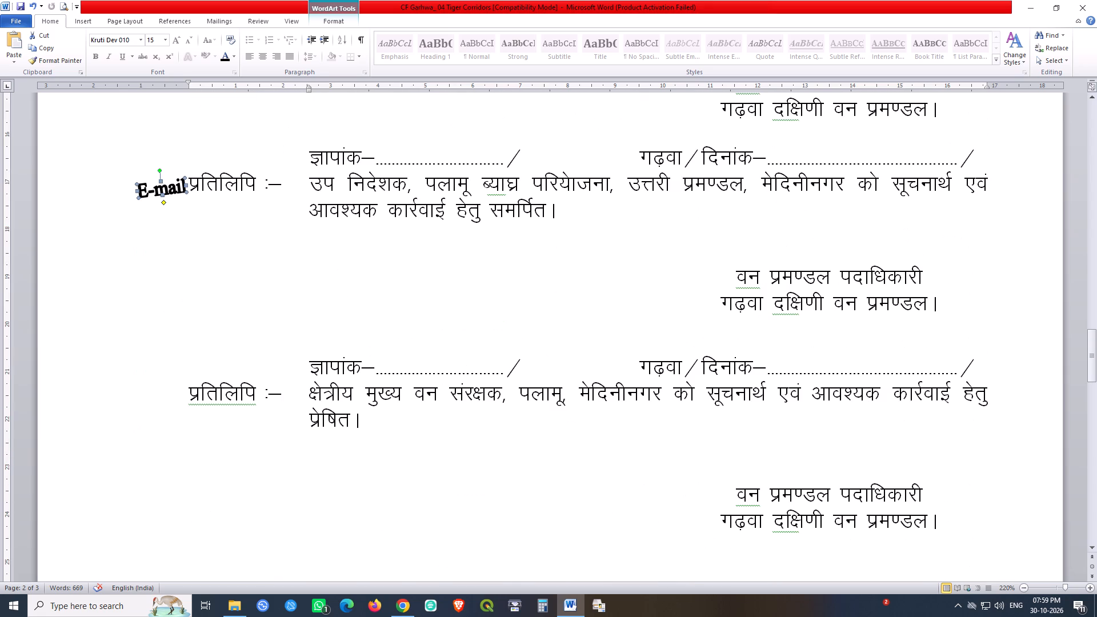
{"action": "left_click_drag", "start_coordinate": [164, 189], "coordinate": [156, 394], "text": "ctrl"}
{"action": "left_click_drag", "start_coordinate": [156, 394], "coordinate": [157, 398], "text": "ctrl"}
Place another copy of the E-mail label beside the प्रतिलिपि line for मुख्य वन संरक्षक एवं क्षेत्र निदेशक on page 3.
{"action": "scroll", "coordinate": [259, 277], "scroll_direction": "down", "scroll_amount": 5}
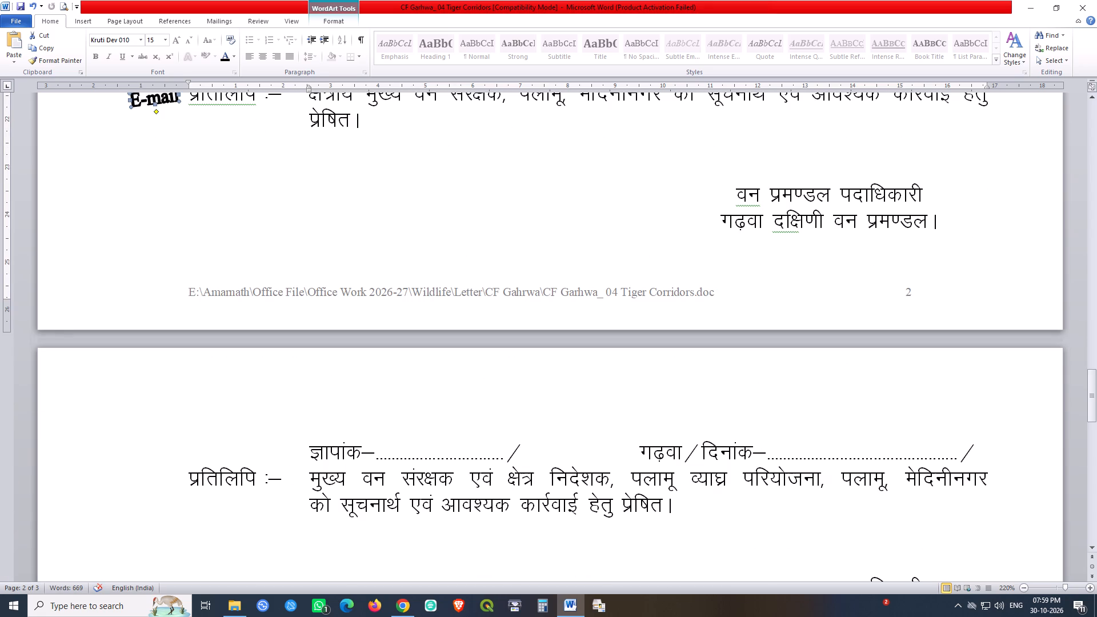
{"action": "left_click_drag", "start_coordinate": [153, 98], "coordinate": [156, 492], "text": "ctrl"}
{"action": "left_click", "coordinate": [510, 258]}
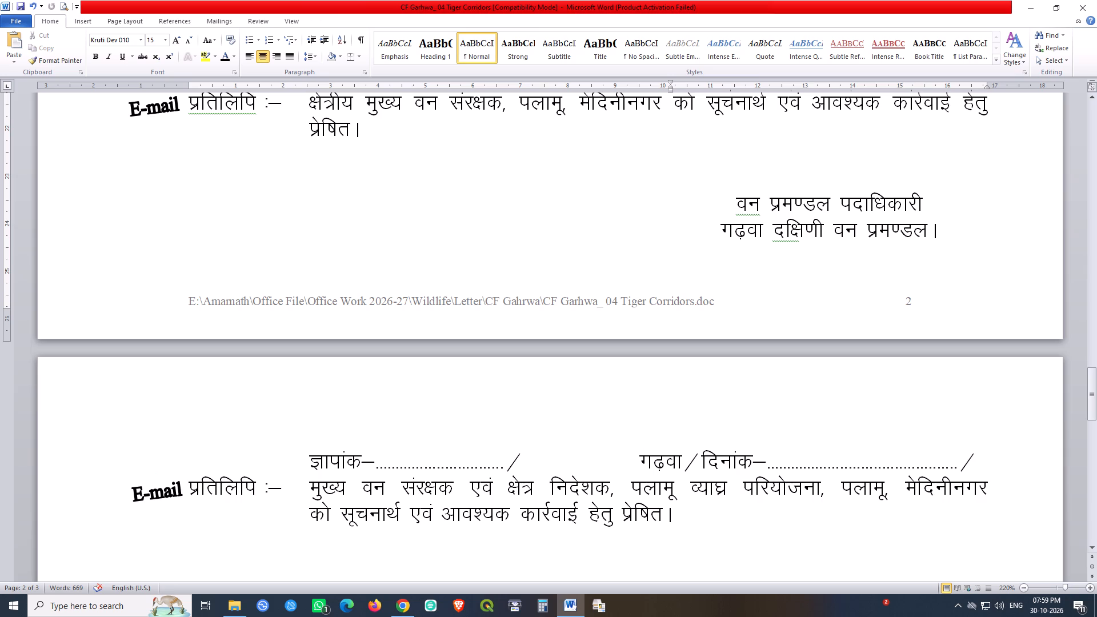
Save the letter and review its pages in print preview.
{"action": "key", "text": "ctrl+s"}
{"action": "key", "text": "ctrl+s"}
{"action": "key", "text": "ctrl+s"}
{"action": "key", "text": "ctrl+F2"}
{"action": "scroll", "coordinate": [718, 355], "scroll_direction": "down", "scroll_amount": 1}
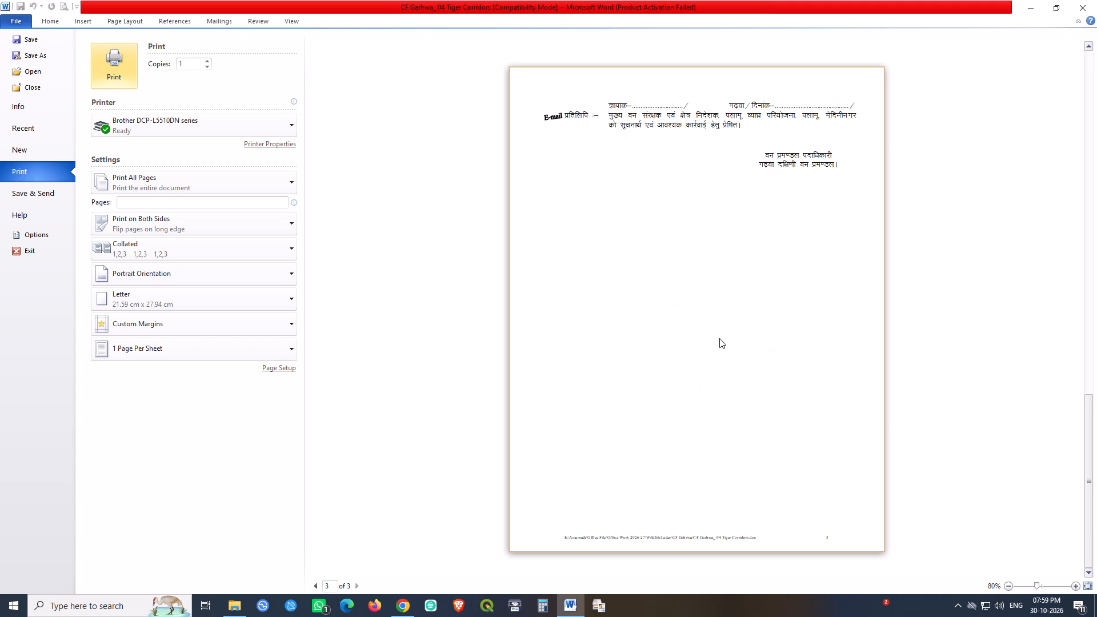
{"action": "scroll", "coordinate": [724, 337], "scroll_direction": "down", "scroll_amount": 3}
{"action": "scroll", "coordinate": [728, 334], "scroll_direction": "up", "scroll_amount": 1}
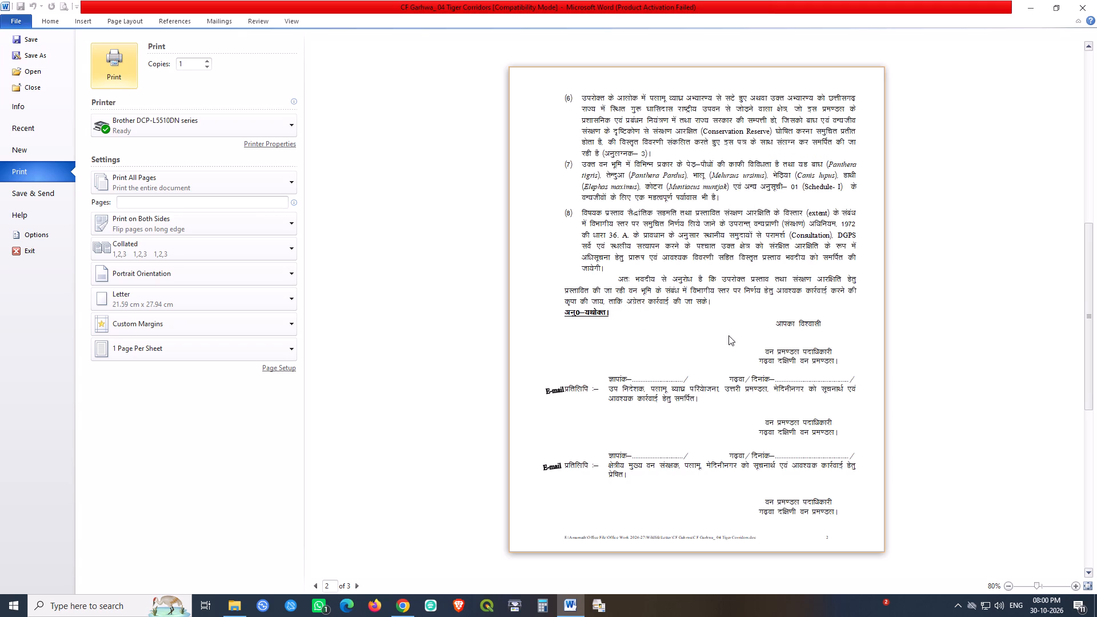
{"action": "scroll", "coordinate": [728, 335], "scroll_direction": "up", "scroll_amount": 1}
{"action": "key", "text": "Escape"}
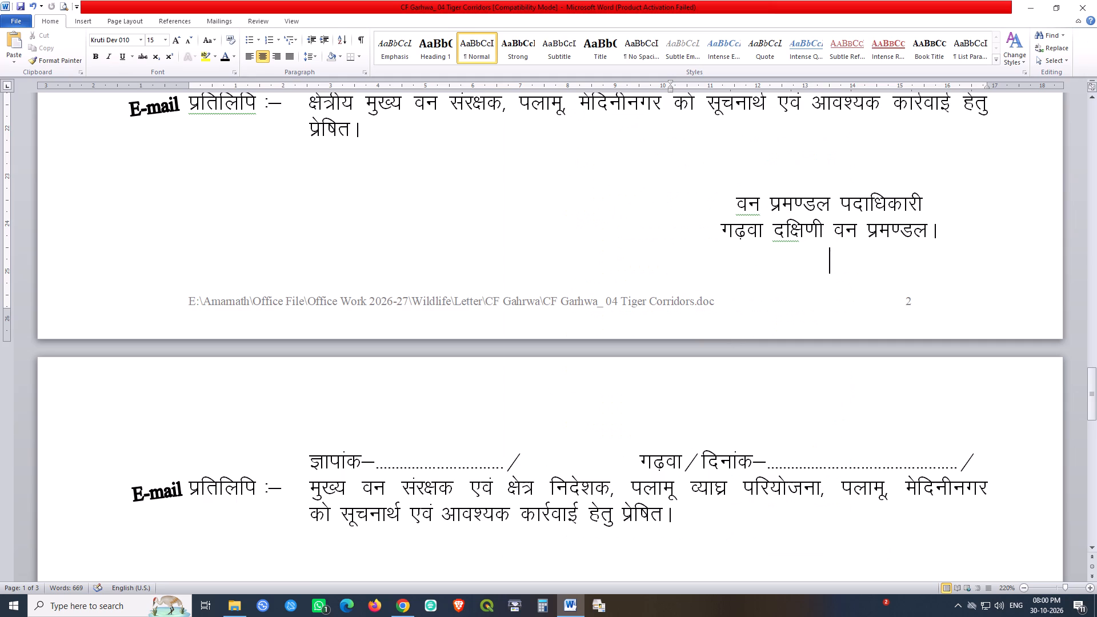
Nudge the E-mail label beside page 3's प्रतिलिपि line slightly farther left from the text.
{"action": "left_click", "coordinate": [161, 495]}
{"action": "key", "text": "Left"}
{"action": "key", "text": "Left"}
{"action": "key", "text": "Left"}
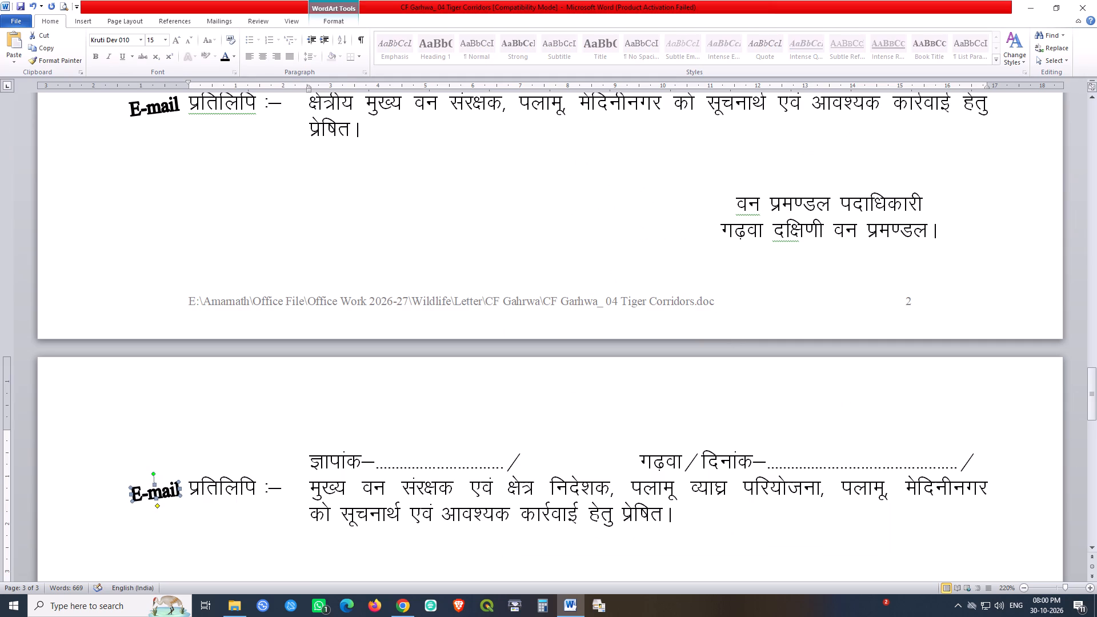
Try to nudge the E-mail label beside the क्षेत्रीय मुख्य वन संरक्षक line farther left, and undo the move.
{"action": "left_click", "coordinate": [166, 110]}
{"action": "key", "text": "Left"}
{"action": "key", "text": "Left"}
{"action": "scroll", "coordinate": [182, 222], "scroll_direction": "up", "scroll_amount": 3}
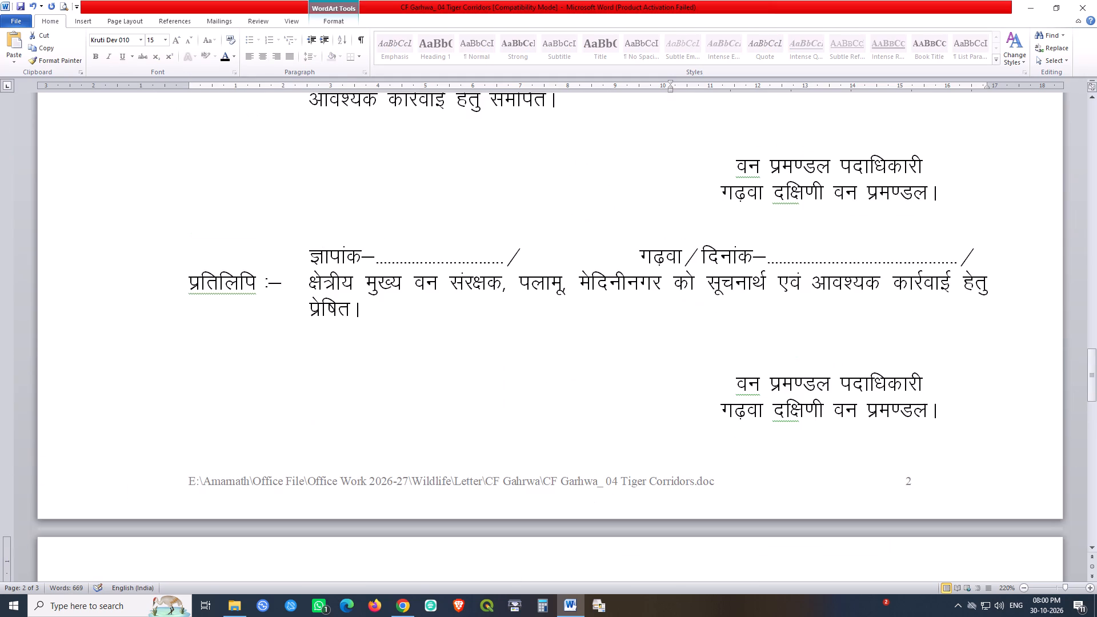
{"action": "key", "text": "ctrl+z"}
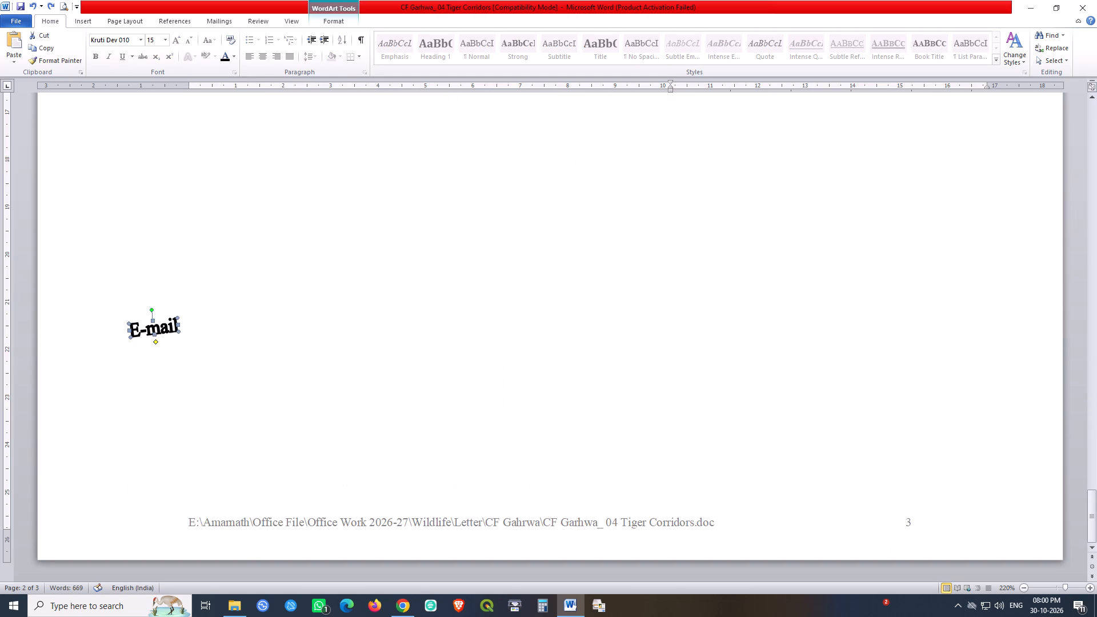
Delete the displaced E-mail label near the bottom of page 3.
{"action": "scroll", "coordinate": [246, 360], "scroll_direction": "up", "scroll_amount": 4}
{"action": "key", "text": "Delete"}
Nudge the E-mail label beside the उप निदेशक line on page 2 left, leaving a small gap before प्रतिलिपि.
{"action": "scroll", "coordinate": [282, 378], "scroll_direction": "up", "scroll_amount": 5}
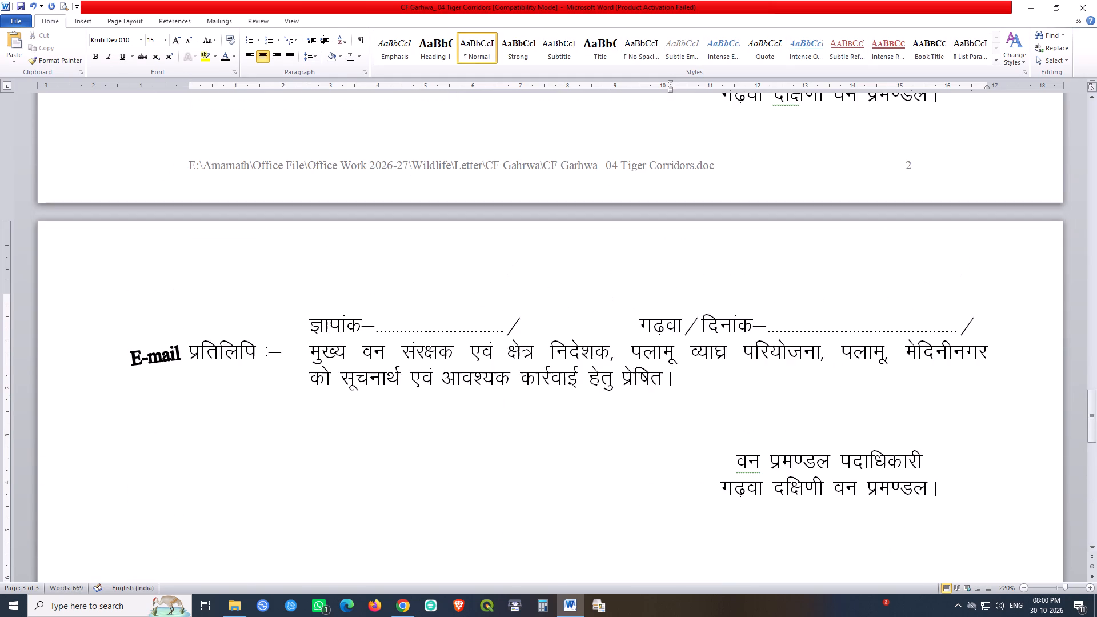
{"action": "scroll", "coordinate": [282, 378], "scroll_direction": "up", "scroll_amount": 6}
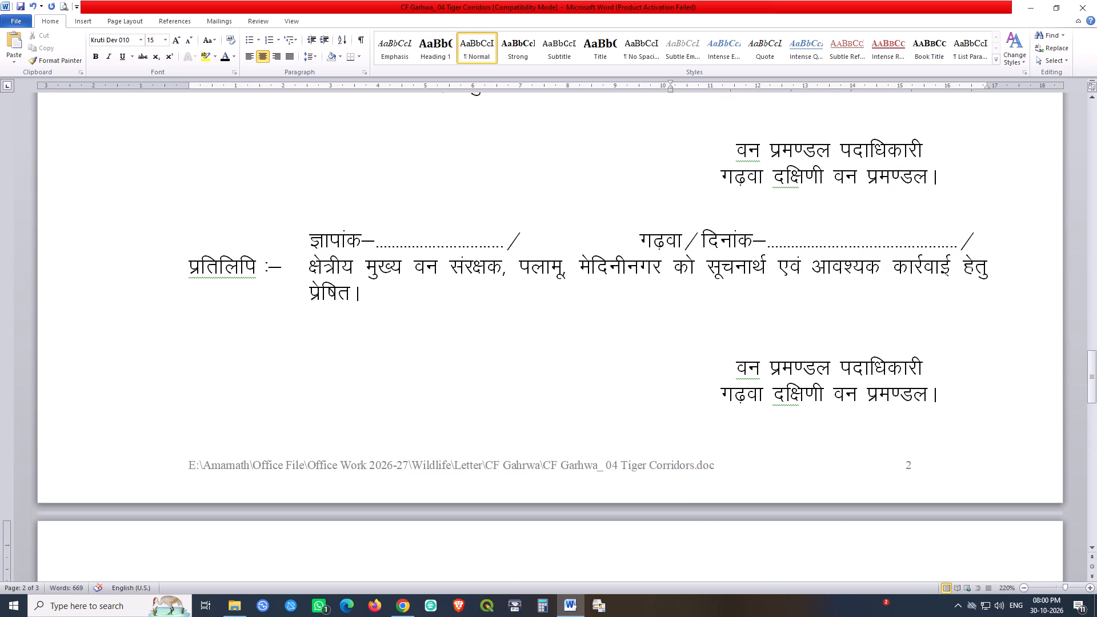
{"action": "scroll", "coordinate": [271, 379], "scroll_direction": "up", "scroll_amount": 3}
{"action": "left_click", "coordinate": [182, 250]}
{"action": "left_click", "coordinate": [170, 243]}
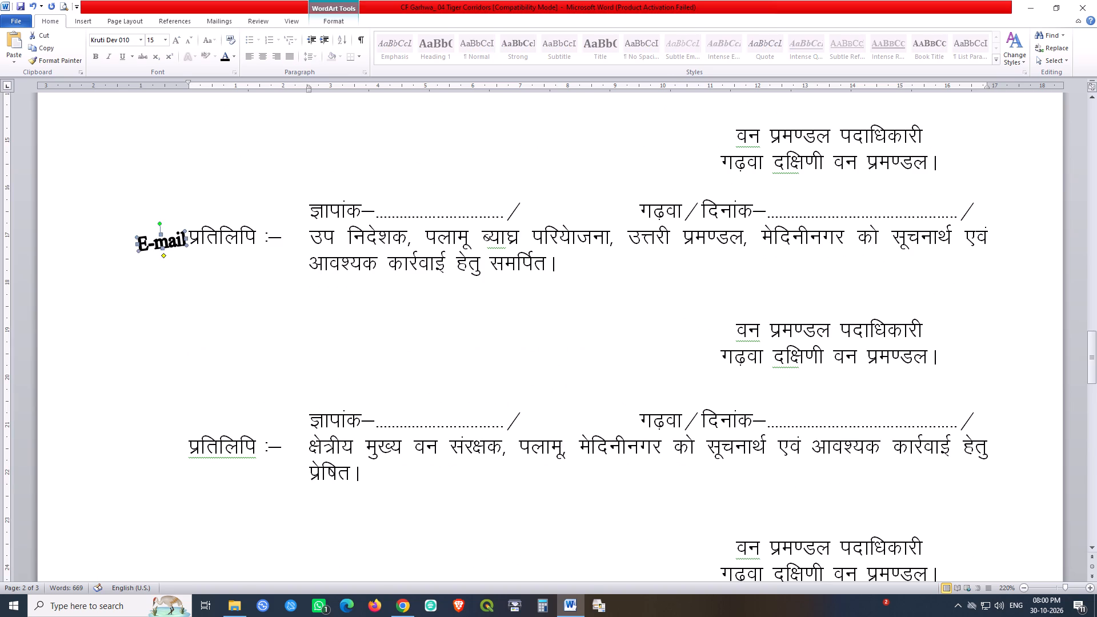
{"action": "key", "text": "Left"}
{"action": "key", "text": "Left"}
{"action": "key", "text": "Left"}
{"action": "key", "text": "Left"}
{"action": "key", "text": "Left"}
{"action": "key", "text": "Left"}
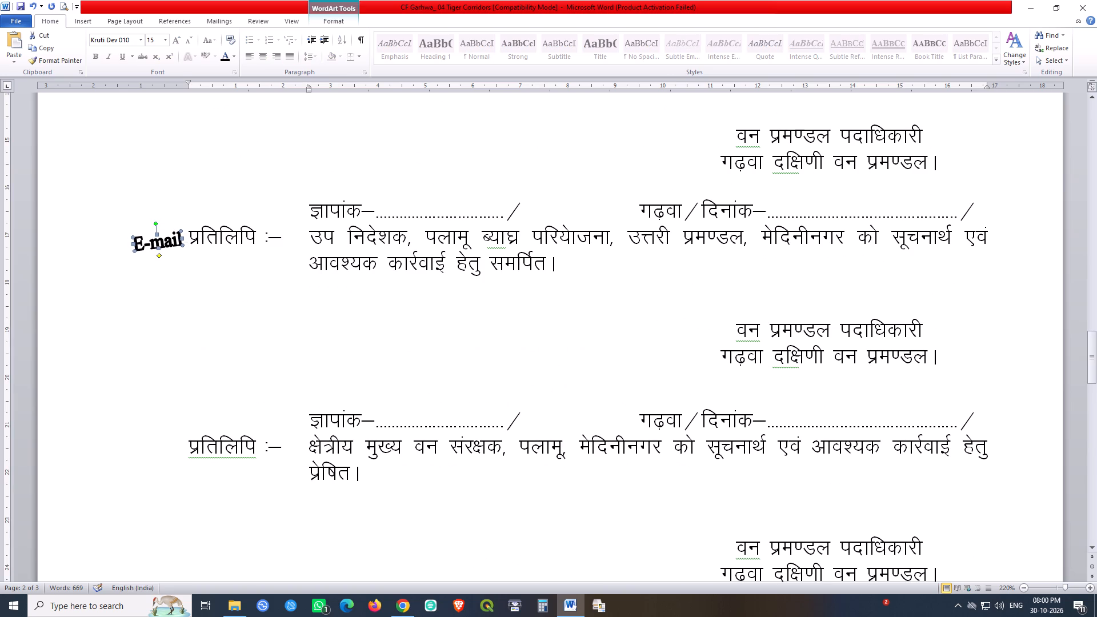
{"action": "key", "text": "Up"}
{"action": "key", "text": "Down"}
{"action": "key", "text": "Left"}
Place a copy of that E-mail label beside the प्रतिलिपि line addressed to क्षेत्रीय मुख्य वन संरक्षक, पलामू.
{"action": "left_click_drag", "start_coordinate": [174, 238], "coordinate": [154, 314], "text": "ctrl"}
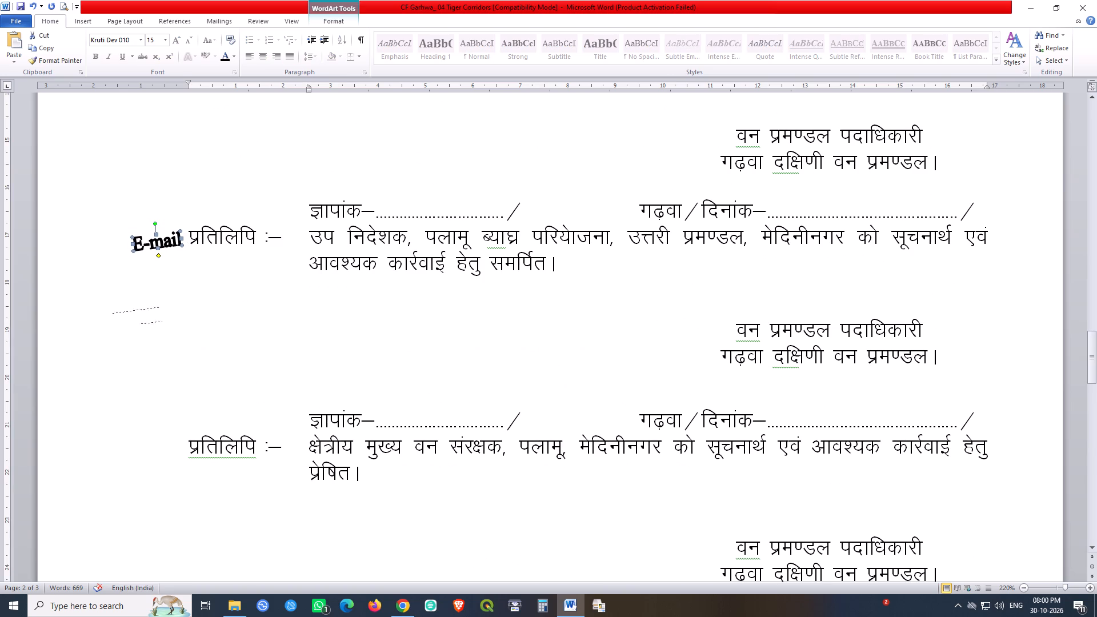
{"action": "left_click_drag", "start_coordinate": [154, 314], "coordinate": [170, 445], "text": "ctrl"}
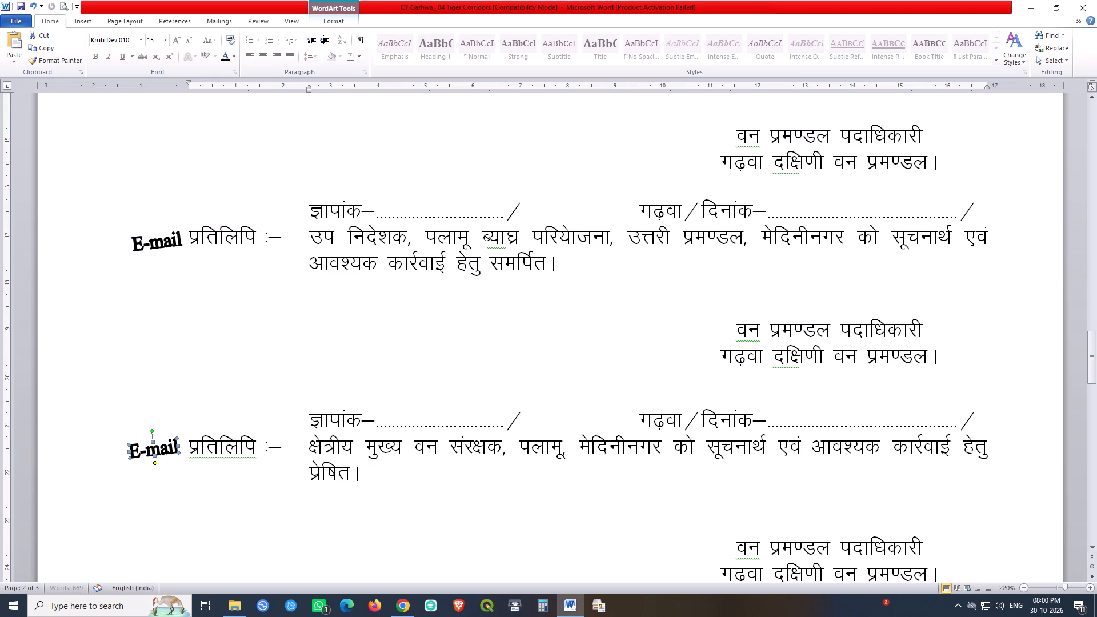
{"action": "left_click", "coordinate": [249, 372]}
Save the letter and check the E-mail labels on its pages in print preview.
{"action": "key", "text": "ctrl+s"}
{"action": "key", "text": "ctrl+s"}
{"action": "key", "text": "ctrl+s"}
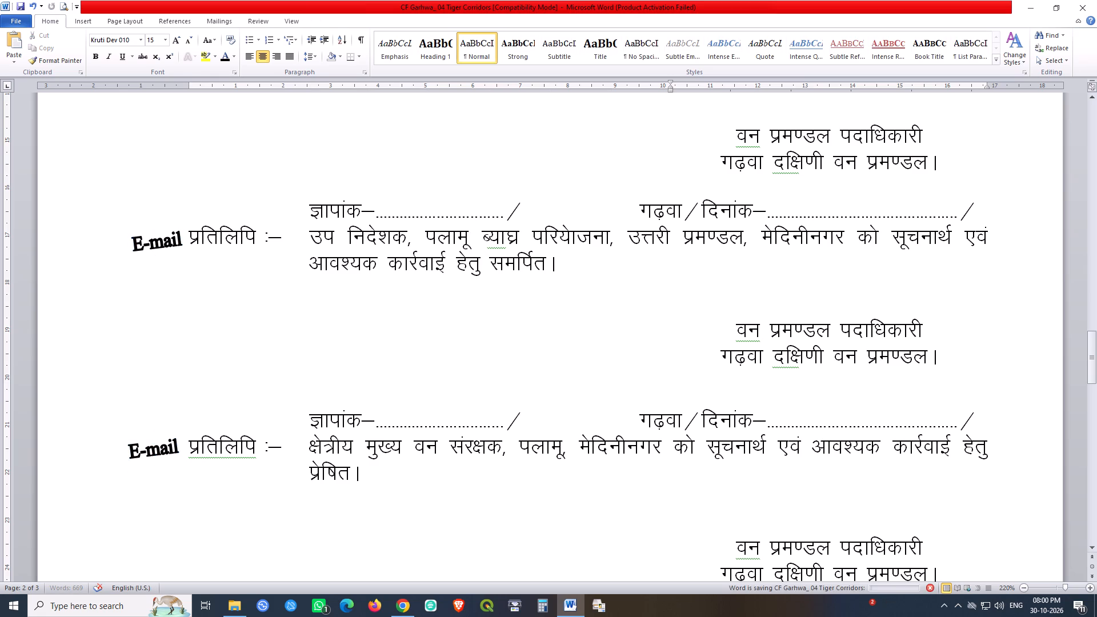
{"action": "key", "text": "ctrl+s"}
{"action": "key", "text": "ctrl+s"}
{"action": "key", "text": "ctrl+s"}
{"action": "key", "text": "ctrl+s"}
{"action": "key", "text": "ctrl+F2"}
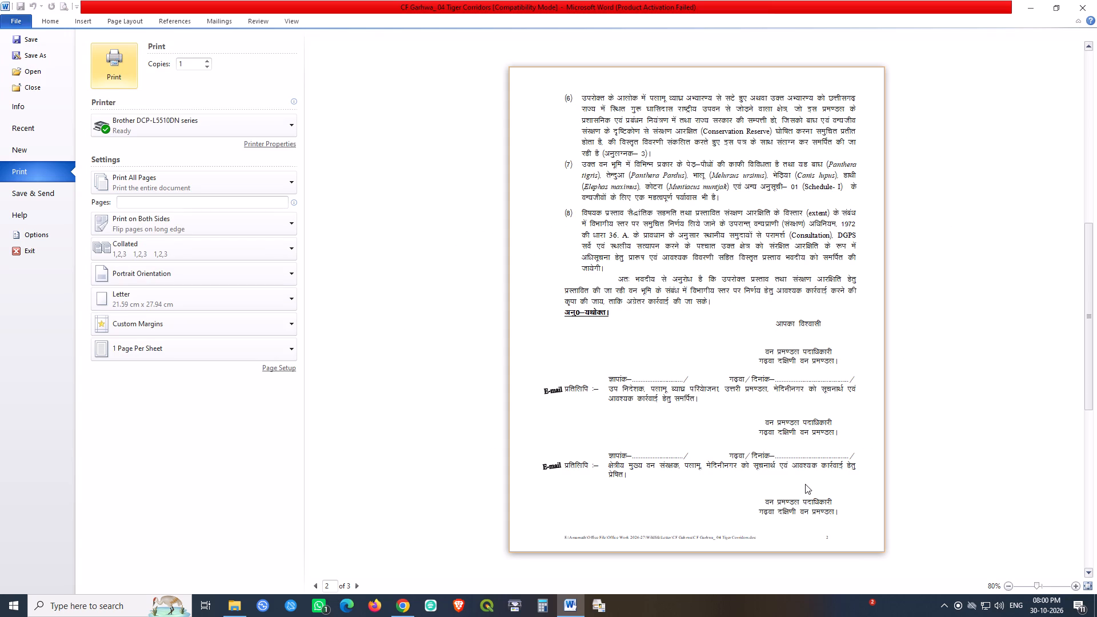
{"action": "scroll", "coordinate": [729, 408], "scroll_direction": "down", "scroll_amount": 1}
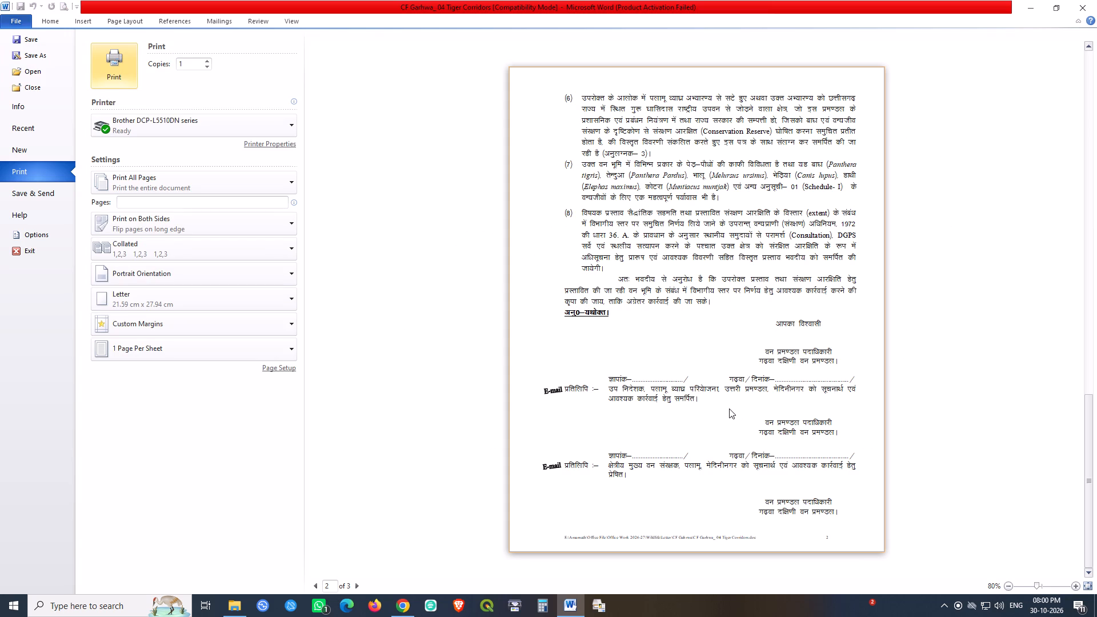
{"action": "scroll", "coordinate": [729, 408], "scroll_direction": "up", "scroll_amount": 1}
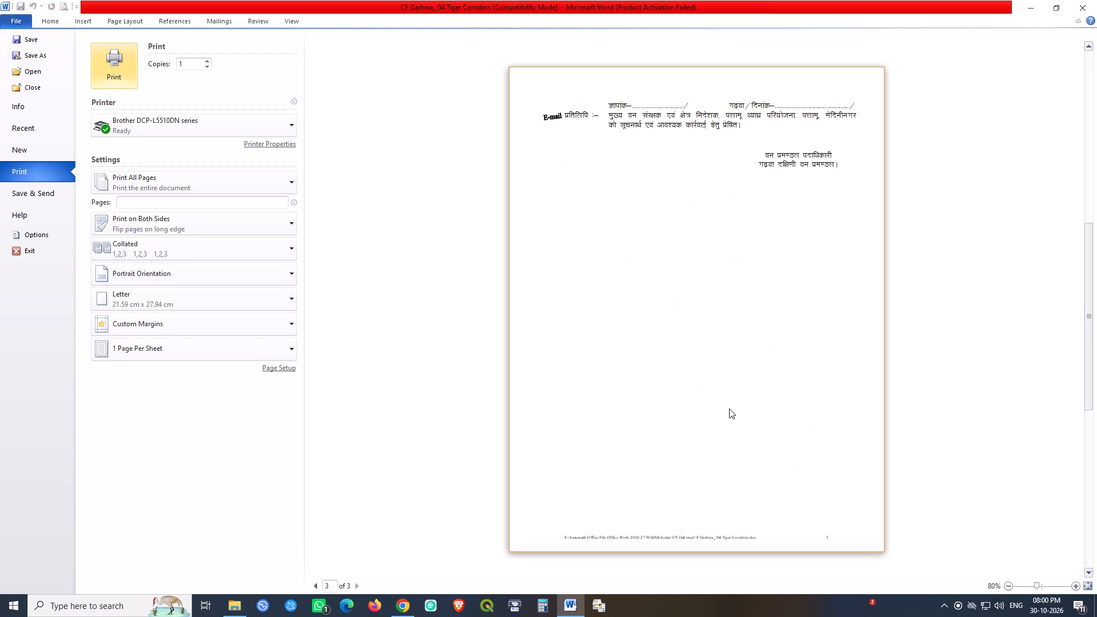
{"action": "scroll", "coordinate": [729, 408], "scroll_direction": "up", "scroll_amount": 2}
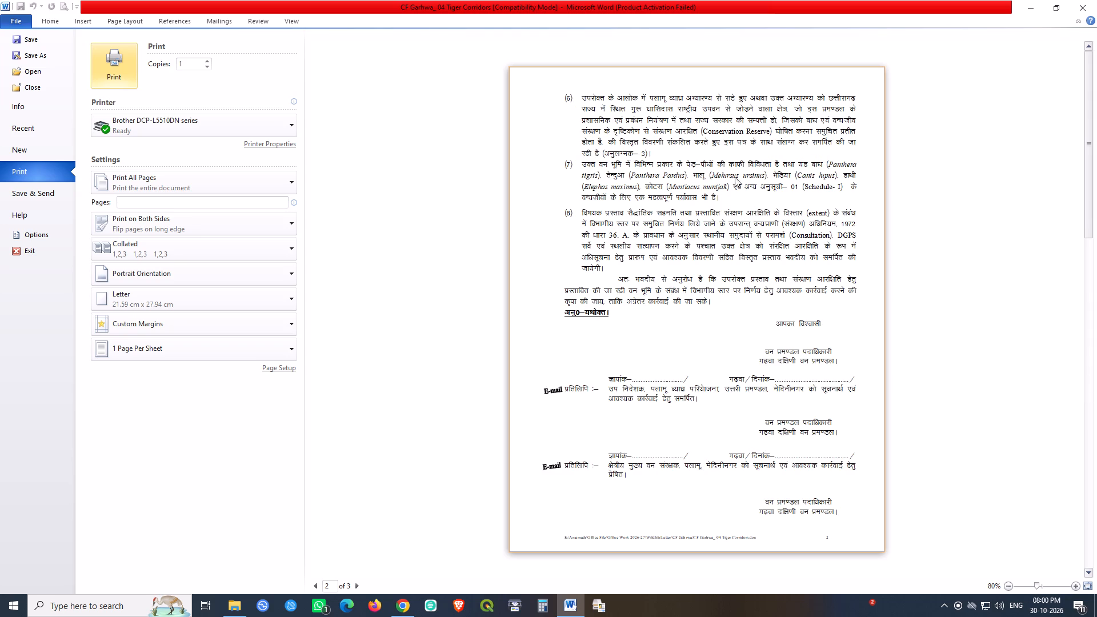
{"action": "key", "text": "Escape"}
Move the letterhead picture at the top of page 1 down slightly.
{"action": "scroll", "coordinate": [726, 166], "scroll_direction": "up", "scroll_amount": 20}
{"action": "scroll", "coordinate": [726, 166], "scroll_direction": "up", "scroll_amount": 7}
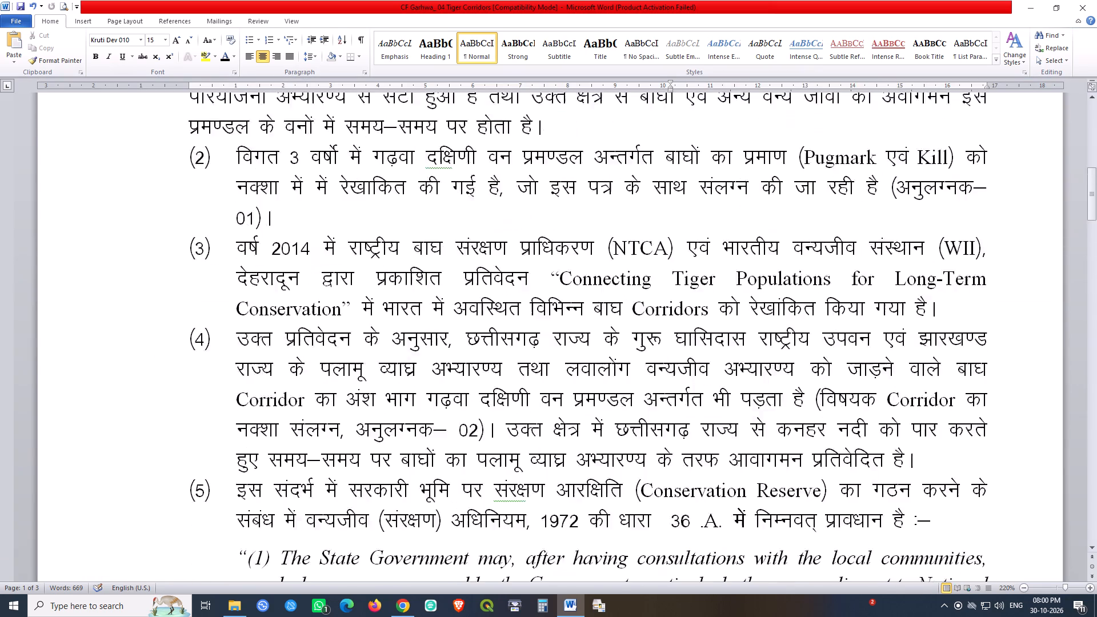
{"action": "scroll", "coordinate": [726, 166], "scroll_direction": "up", "scroll_amount": 16}
{"action": "left_click", "coordinate": [726, 166]}
{"action": "key", "text": "Down"}
{"action": "key", "text": "Down"}
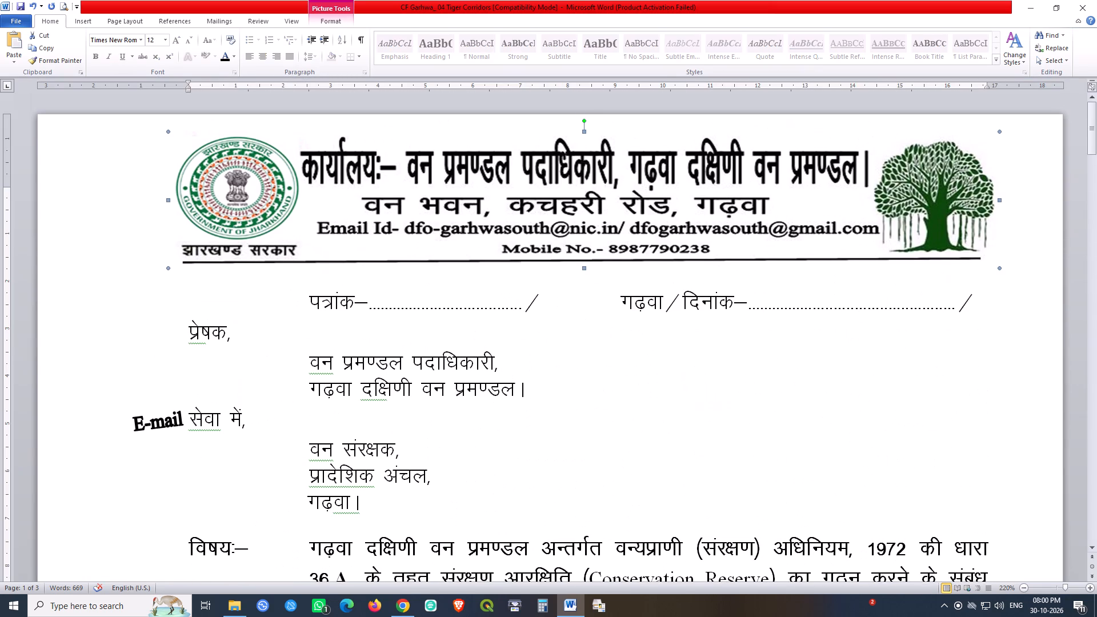
{"action": "key", "text": "Down"}
{"action": "key", "text": "Down"}
{"action": "key", "text": "Down"}
{"action": "key", "text": "Down"}
{"action": "key", "text": "Down"}
{"action": "key", "text": "Down"}
{"action": "key", "text": "Down"}
{"action": "key", "text": "Down"}
{"action": "key", "text": "Down"}
{"action": "key", "text": "Down"}
{"action": "key", "text": "Down"}
{"action": "key", "text": "Down"}
{"action": "key", "text": "Down"}
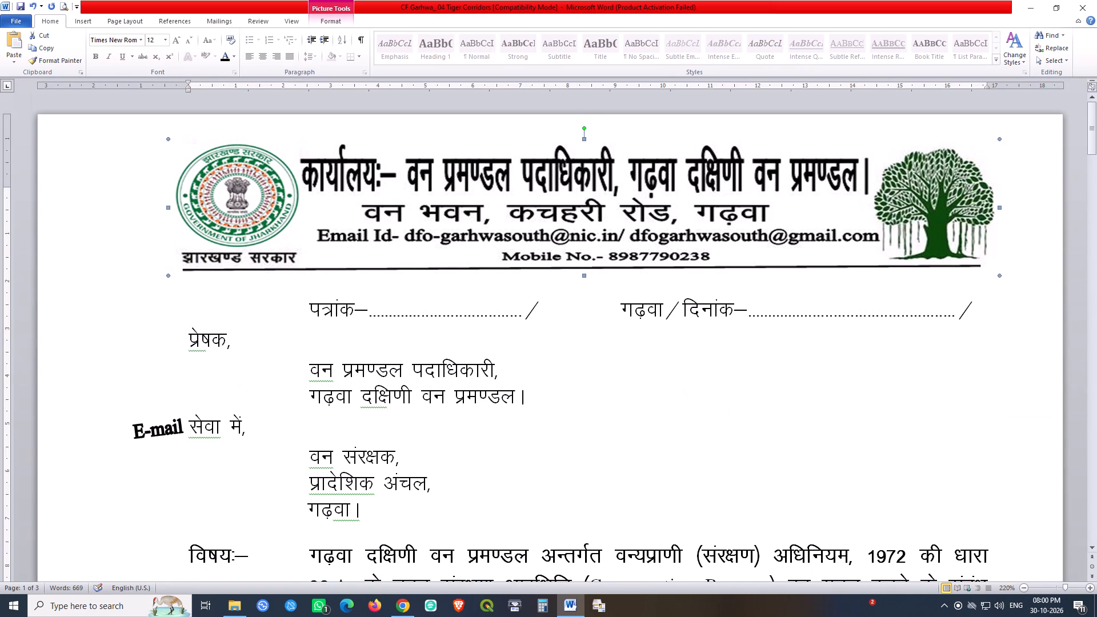
{"action": "left_click", "coordinate": [742, 384]}
Save the letter, accept the printer properties, and print one double-sided copy of all pages on the Brother DCP-L5510DN series.
{"action": "scroll", "coordinate": [758, 388], "scroll_direction": "down", "scroll_amount": 13}
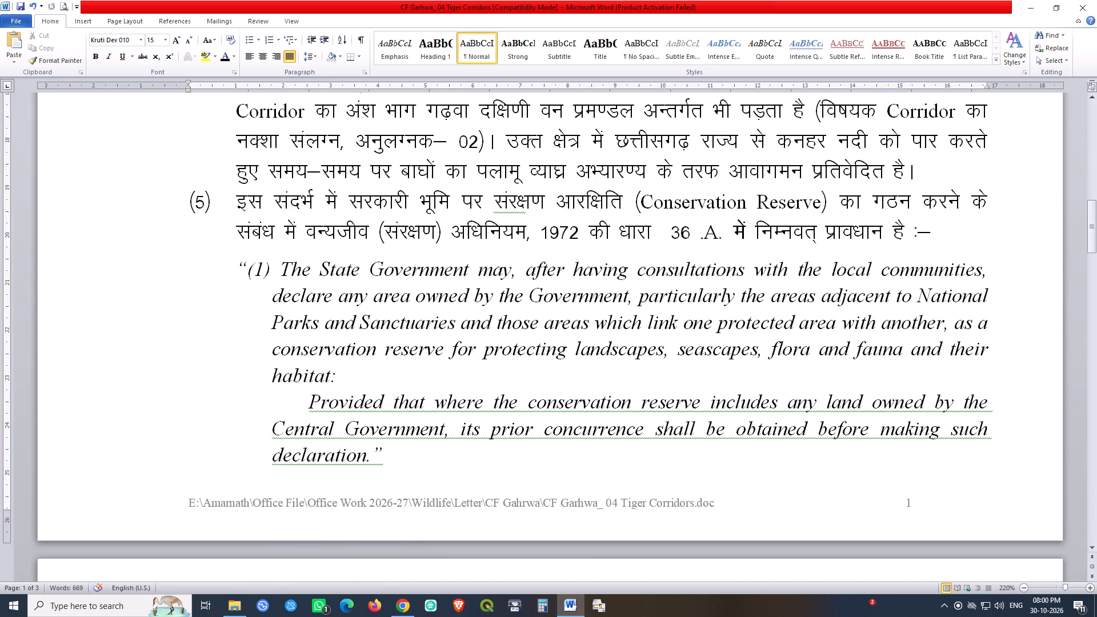
{"action": "scroll", "coordinate": [742, 387], "scroll_direction": "down", "scroll_amount": 20}
{"action": "scroll", "coordinate": [742, 379], "scroll_direction": "down", "scroll_amount": 9}
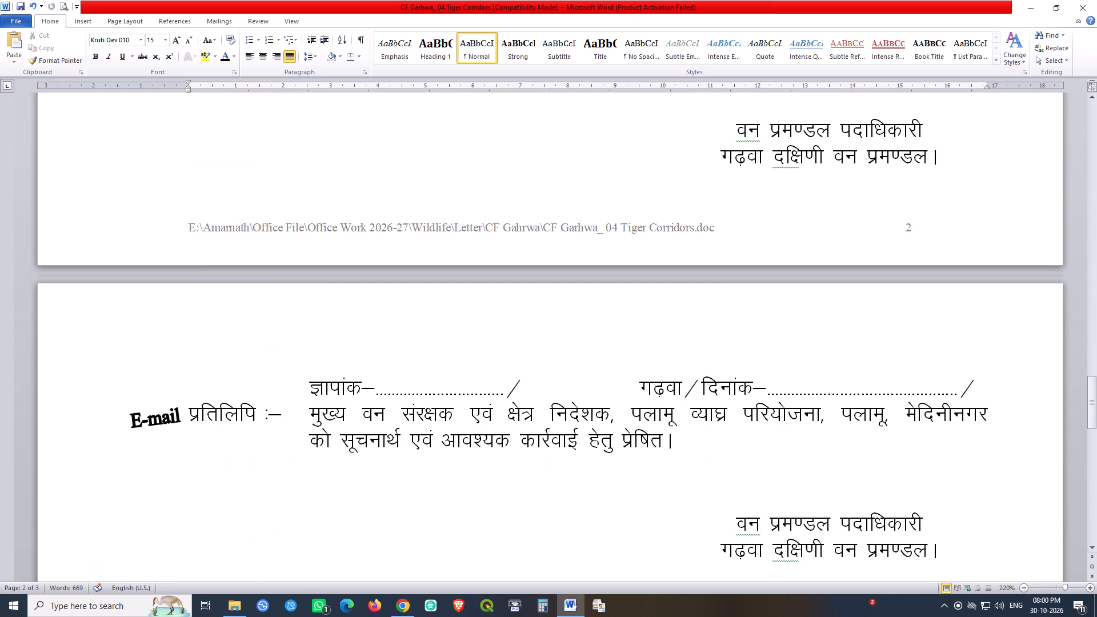
{"action": "key", "text": "ctrl+s"}
{"action": "key", "text": "ctrl+F2"}
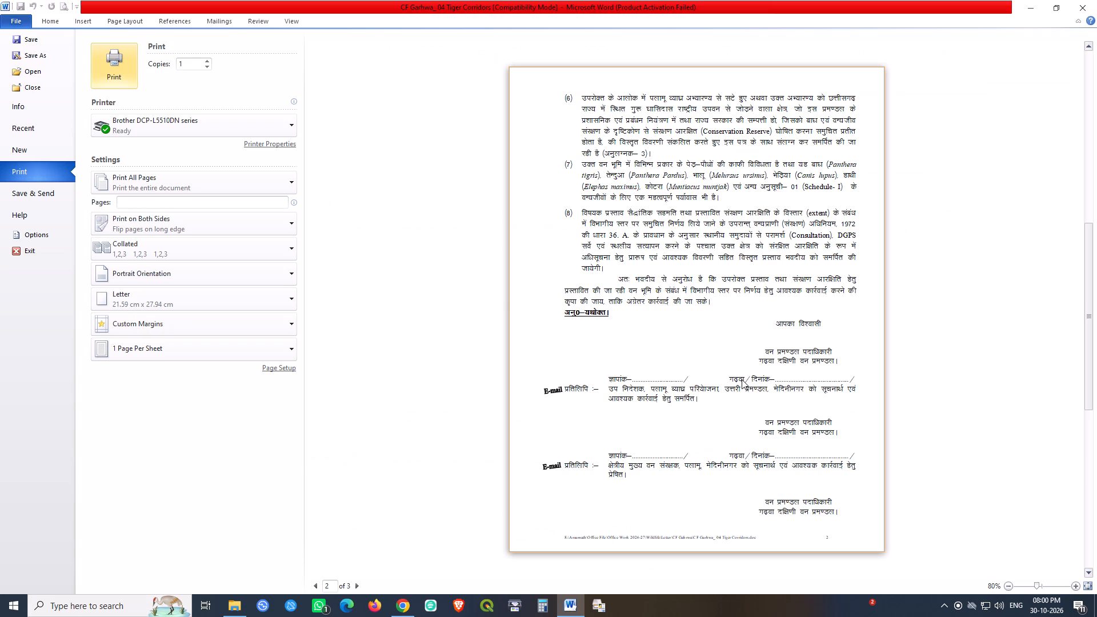
{"action": "left_click", "coordinate": [286, 139]}
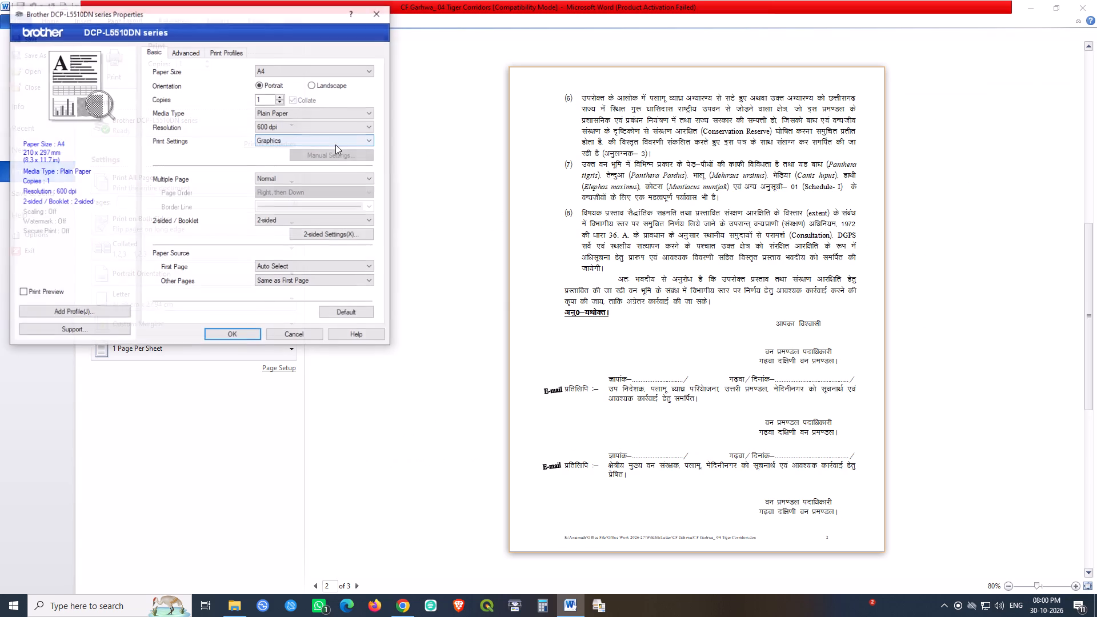
{"action": "left_click", "coordinate": [235, 332]}
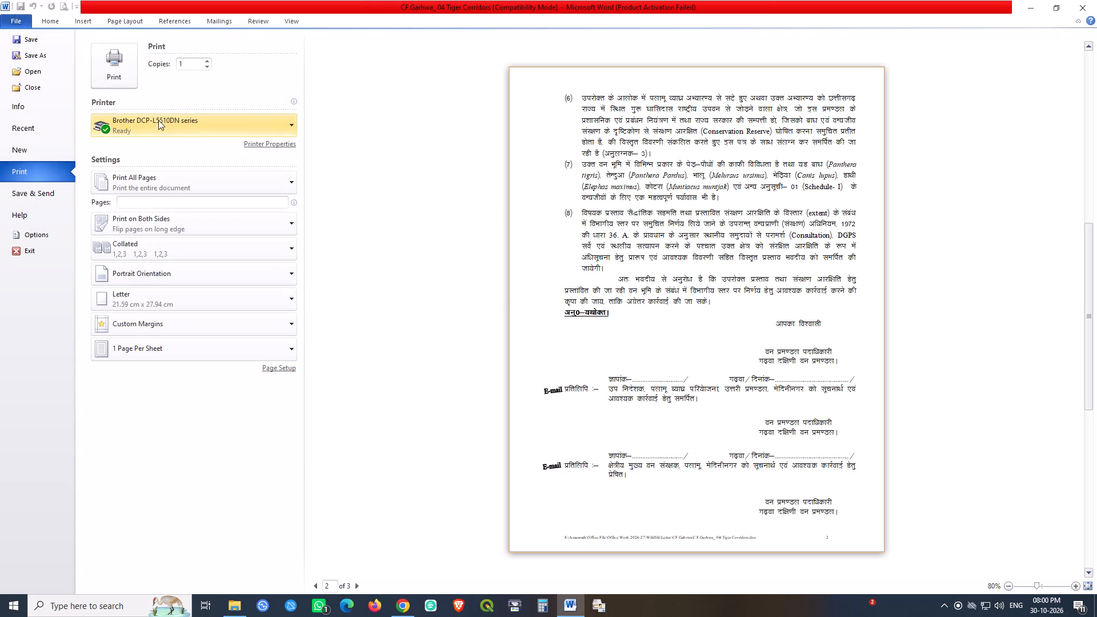
{"action": "left_click", "coordinate": [115, 69]}
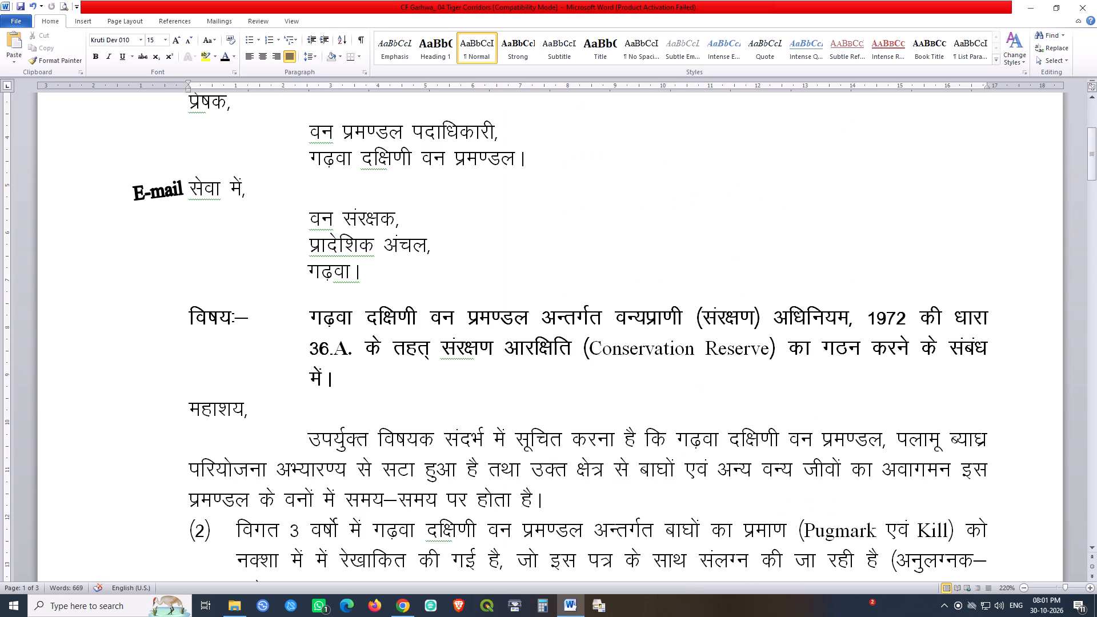
Save the printed letter.
{"action": "key", "text": "ctrl+s"}
{"action": "key", "text": "ctrl+s"}
{"action": "key", "text": "ctrl+s"}
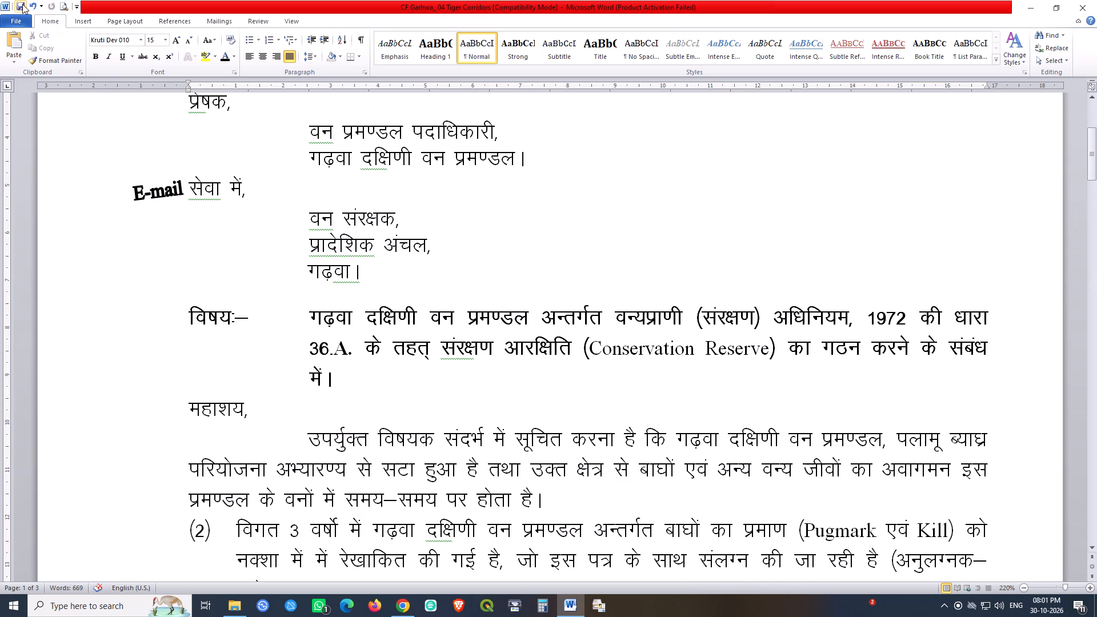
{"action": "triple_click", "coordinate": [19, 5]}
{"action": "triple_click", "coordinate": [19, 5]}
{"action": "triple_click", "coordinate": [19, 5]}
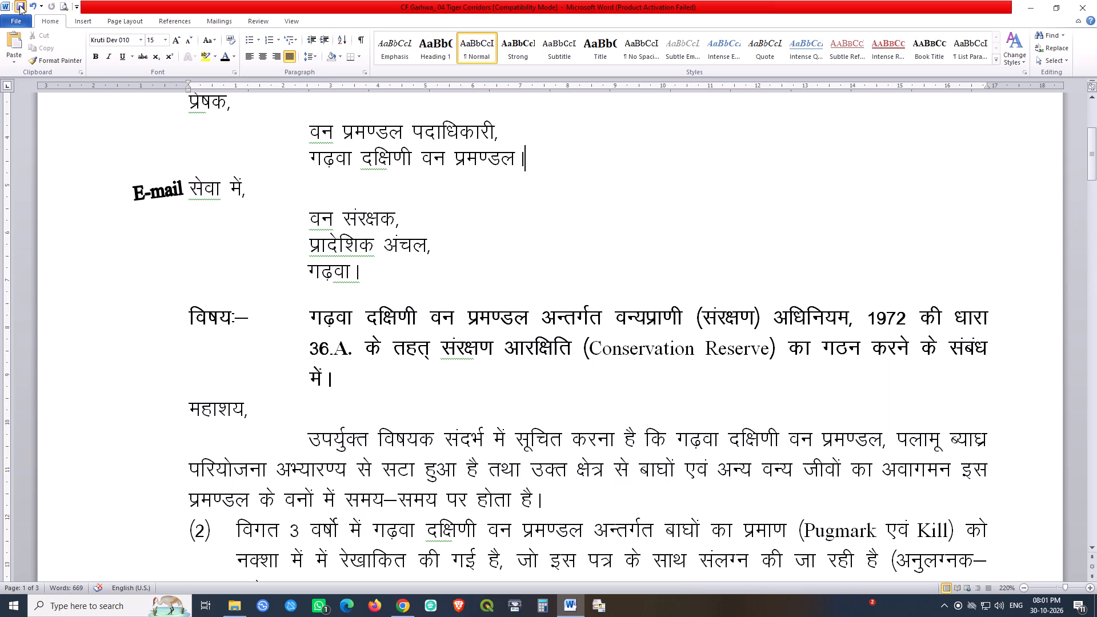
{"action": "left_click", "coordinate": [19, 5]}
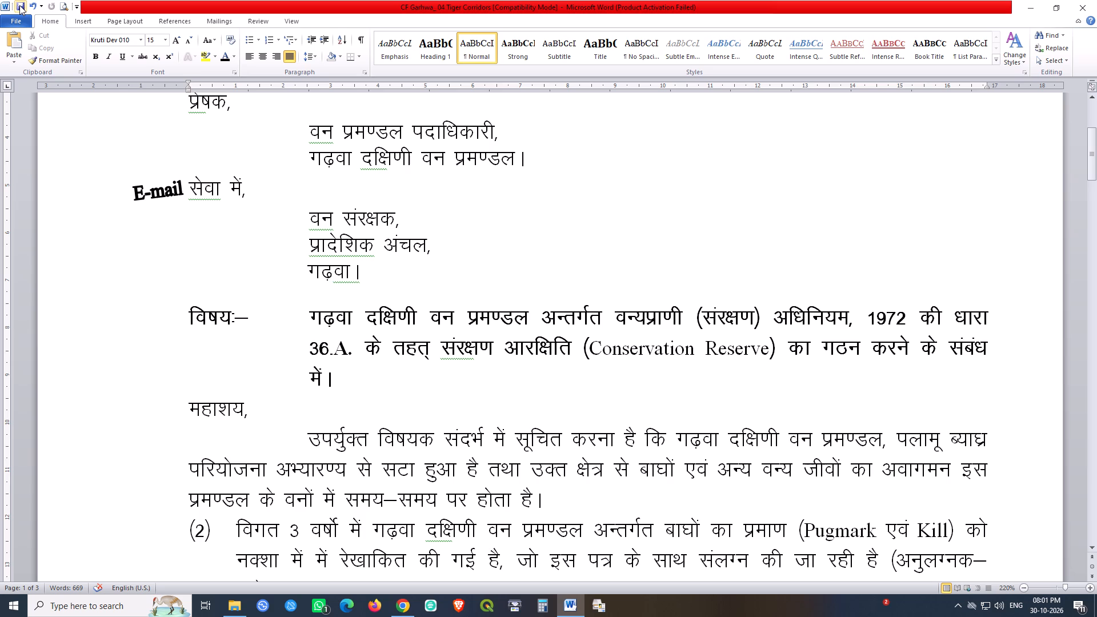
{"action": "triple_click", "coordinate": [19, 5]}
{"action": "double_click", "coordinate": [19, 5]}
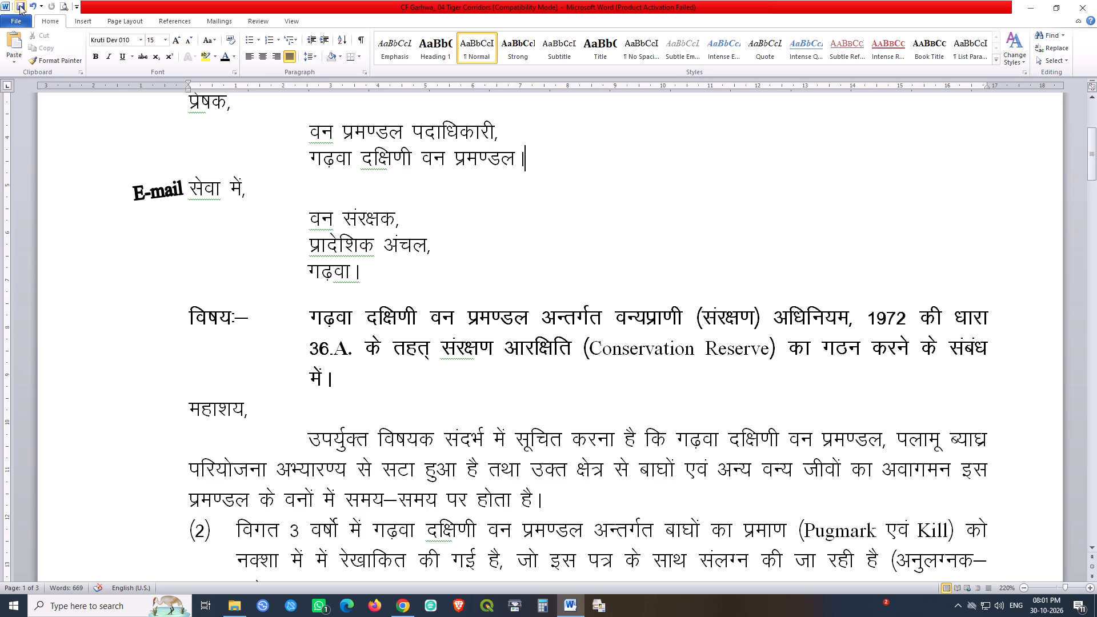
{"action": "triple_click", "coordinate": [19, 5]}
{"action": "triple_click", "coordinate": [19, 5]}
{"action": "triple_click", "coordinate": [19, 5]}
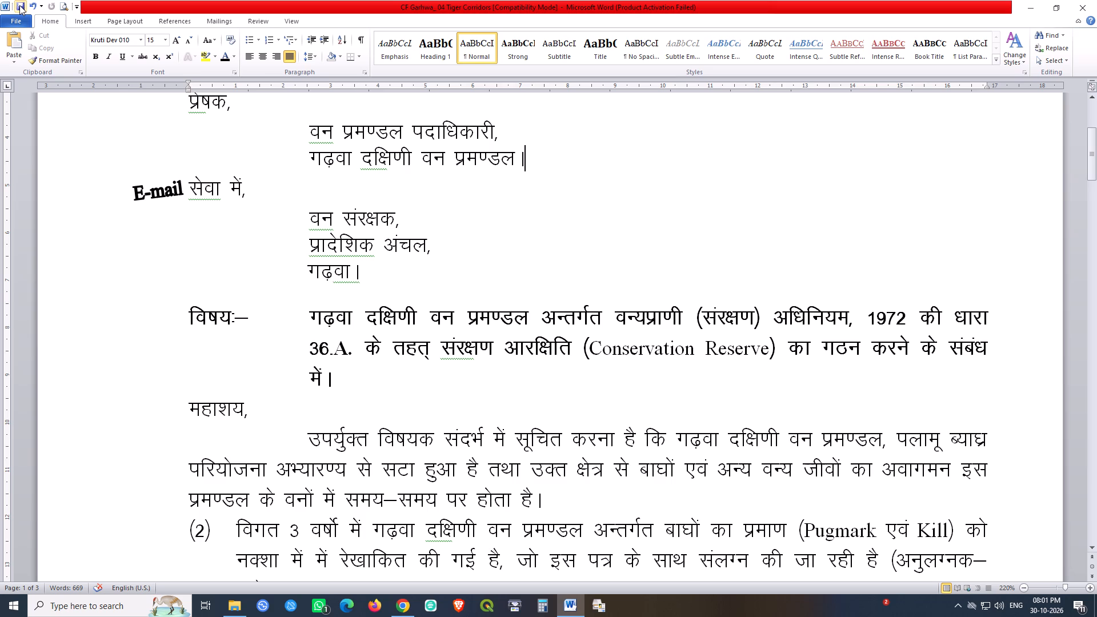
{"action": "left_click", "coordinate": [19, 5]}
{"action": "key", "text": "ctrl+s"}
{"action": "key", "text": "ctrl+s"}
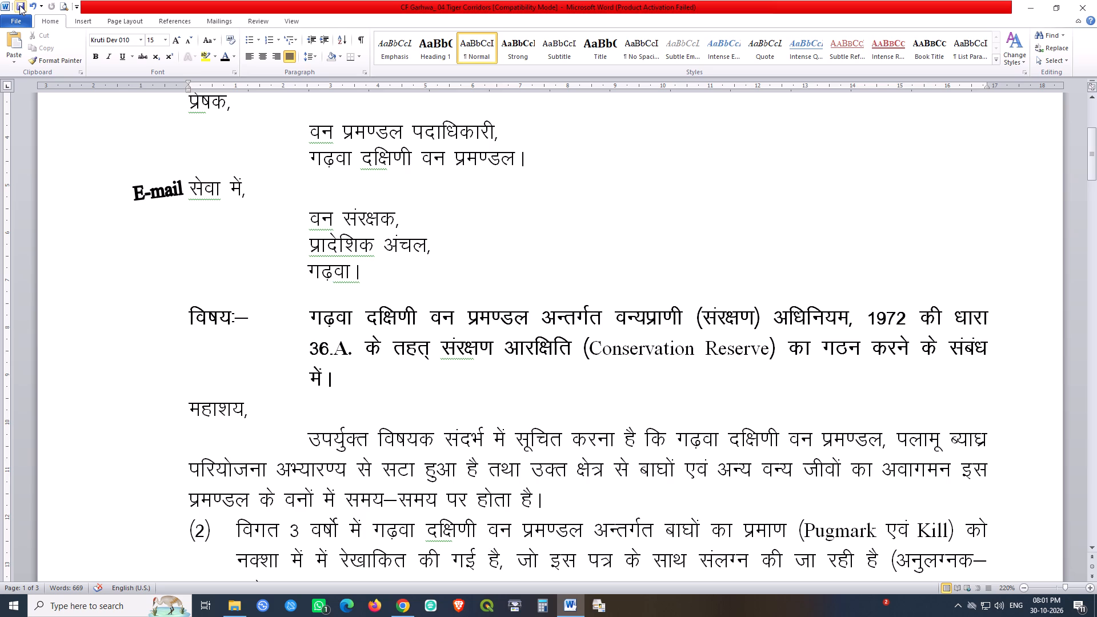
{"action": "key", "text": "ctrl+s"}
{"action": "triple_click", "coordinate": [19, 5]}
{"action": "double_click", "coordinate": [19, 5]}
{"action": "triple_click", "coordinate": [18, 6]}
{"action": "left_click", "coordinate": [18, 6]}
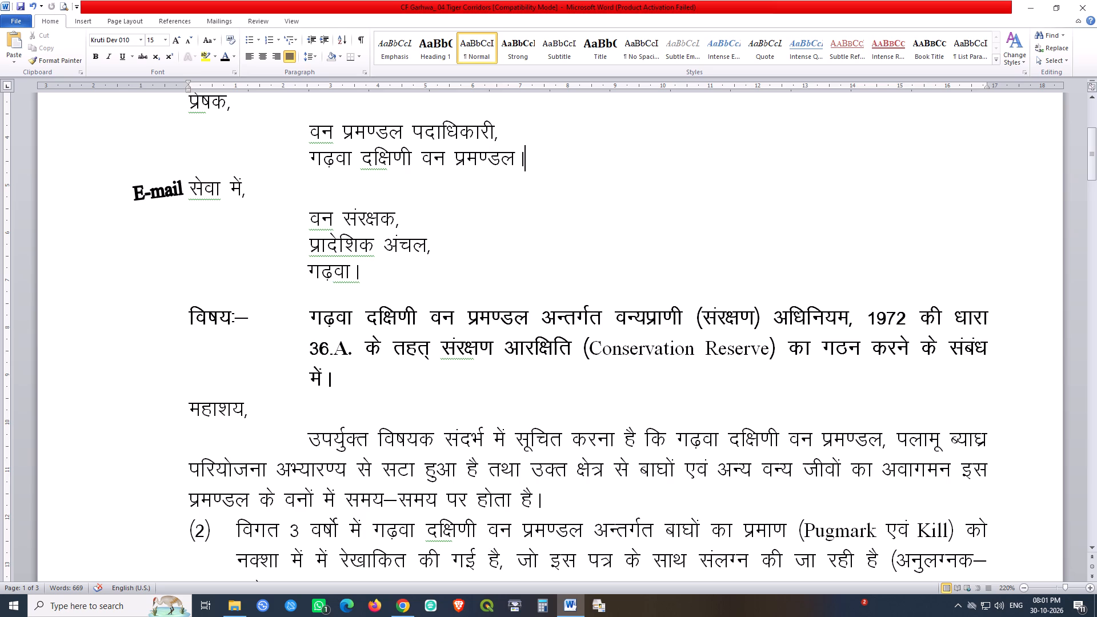
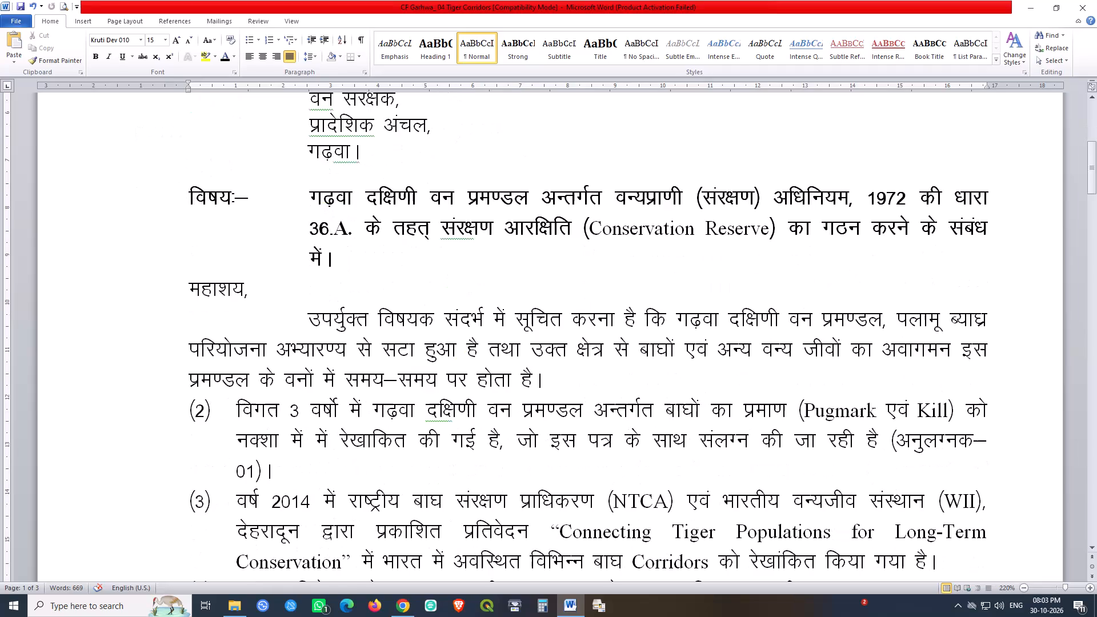
Remove the bold formatting from the word में after "36 .A." in paragraph (5).
{"action": "scroll", "coordinate": [637, 439], "scroll_direction": "down", "scroll_amount": 2}
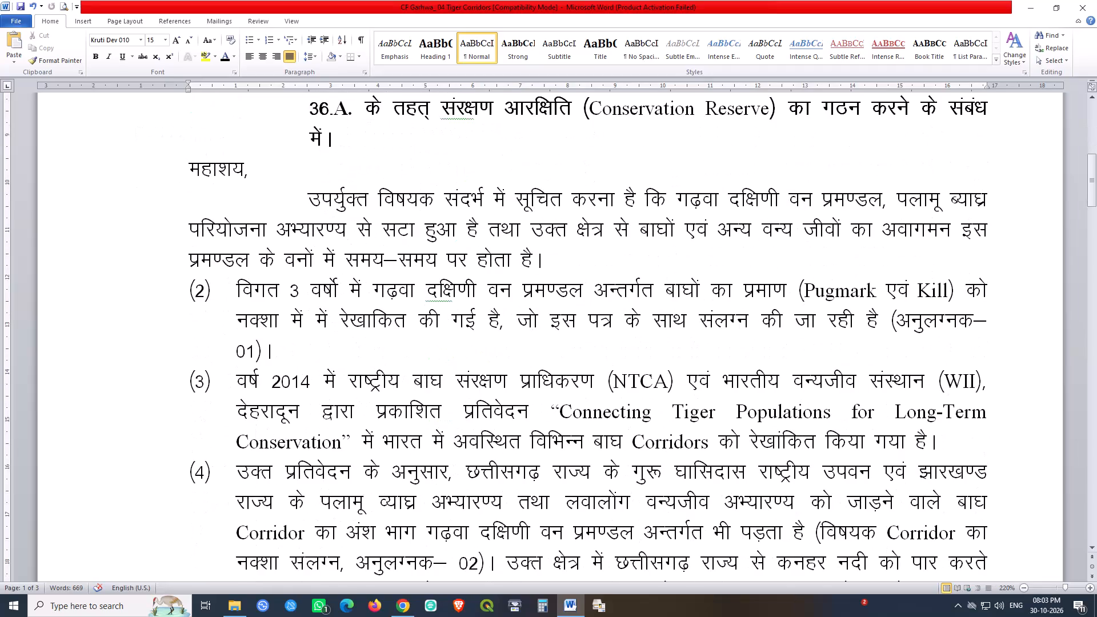
{"action": "scroll", "coordinate": [637, 439], "scroll_direction": "down", "scroll_amount": 2}
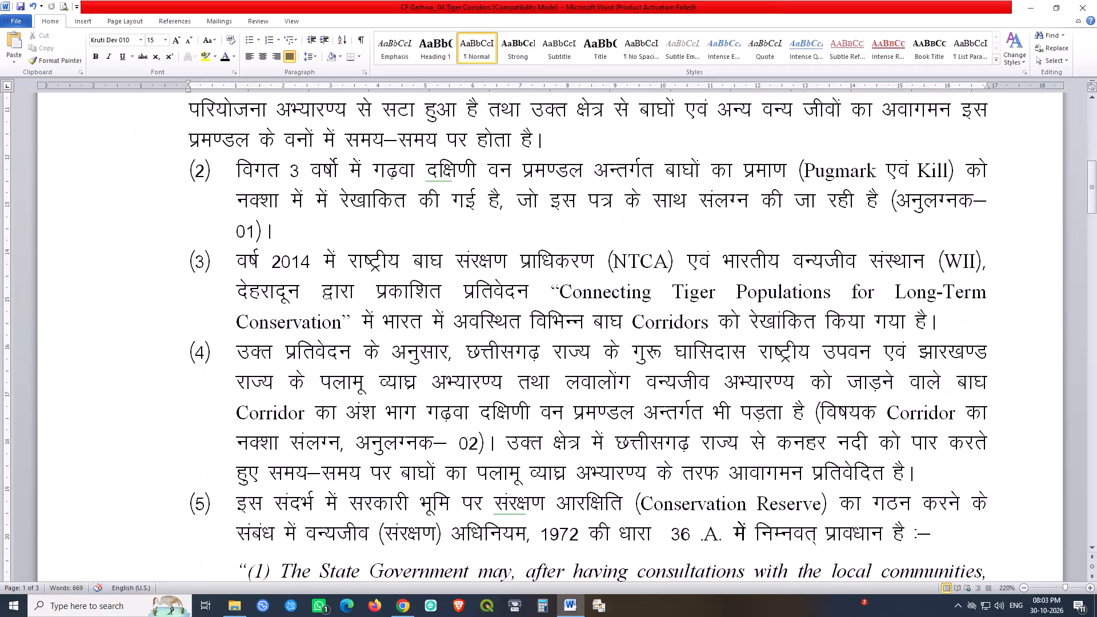
{"action": "scroll", "coordinate": [637, 439], "scroll_direction": "down", "scroll_amount": 1}
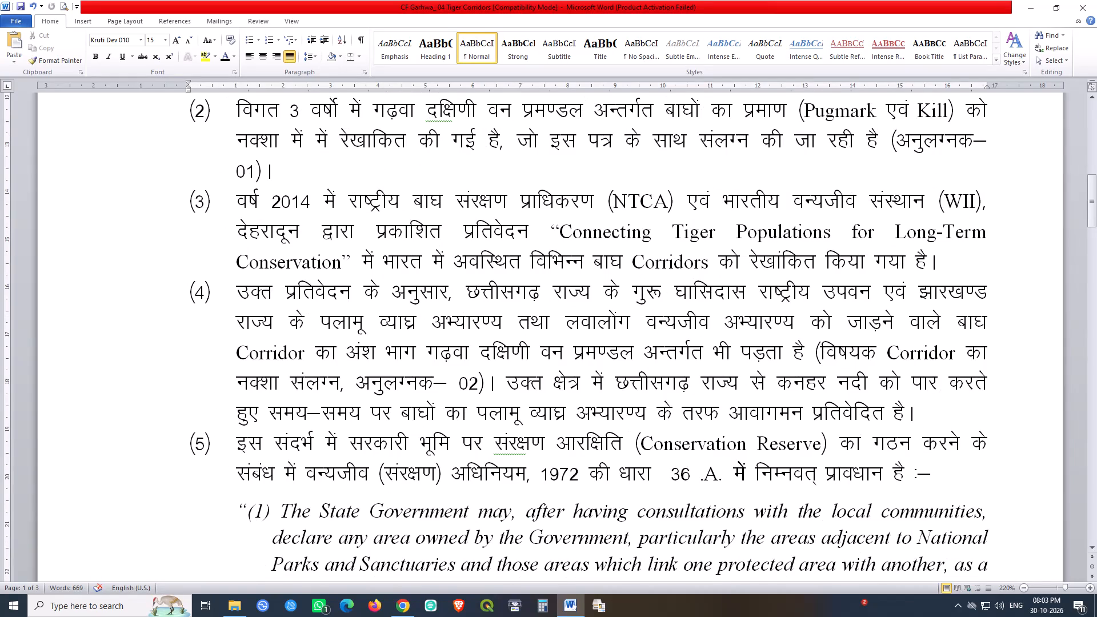
{"action": "left_click_drag", "start_coordinate": [743, 475], "coordinate": [733, 479]}
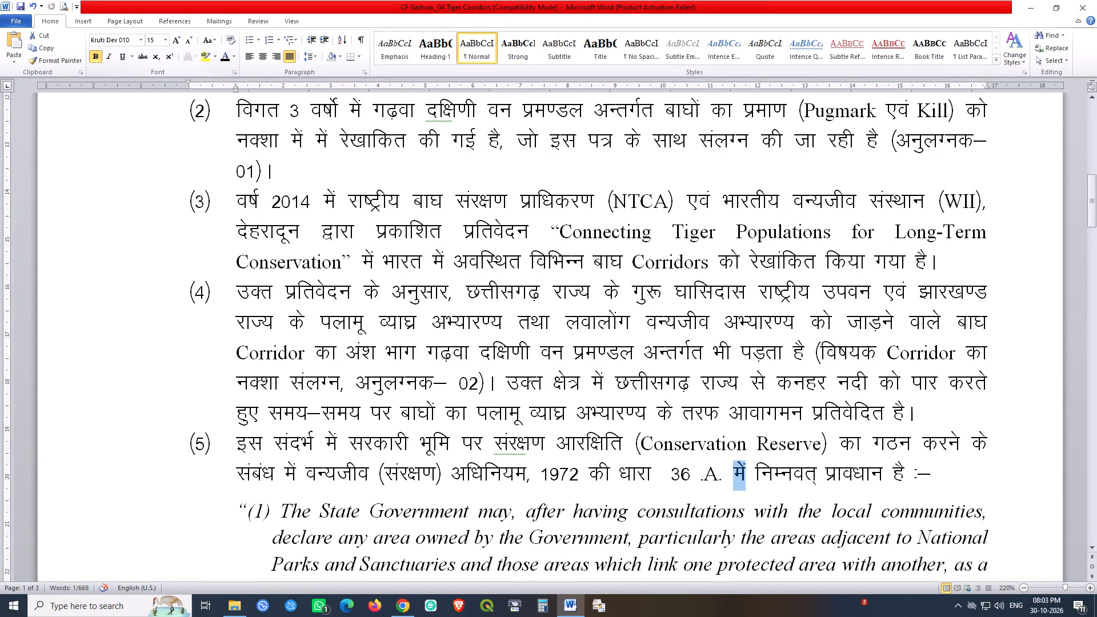
{"action": "key", "text": "ctrl+b"}
{"action": "left_click", "coordinate": [791, 488]}
{"action": "left_click", "coordinate": [942, 475]}
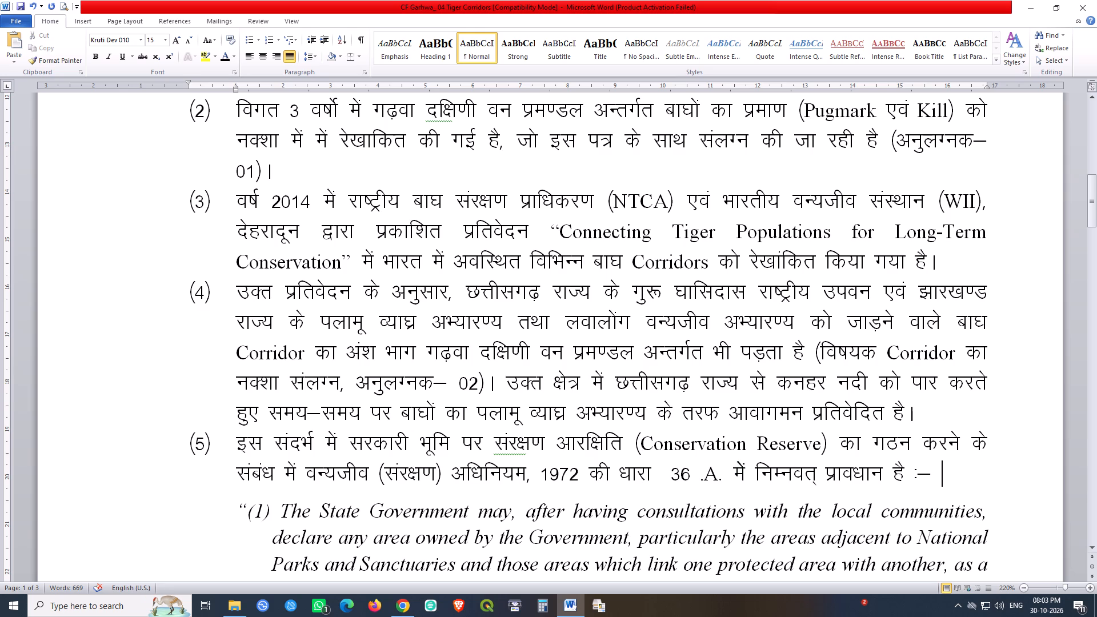
Save the letter and check page 1 in print preview.
{"action": "key", "text": "ctrl+s"}
{"action": "key", "text": "ctrl+s"}
{"action": "key", "text": "ctrl+s"}
{"action": "key", "text": "ctrl+s"}
{"action": "key", "text": "ctrl+s"}
{"action": "key", "text": "ctrl+s"}
{"action": "key", "text": "ctrl+s"}
{"action": "key", "text": "ctrl+s"}
{"action": "key", "text": "ctrl+s"}
{"action": "key", "text": "ctrl+s"}
{"action": "key", "text": "ctrl+s"}
{"action": "key", "text": "ctrl+s"}
{"action": "key", "text": "ctrl+s"}
{"action": "key", "text": "ctrl+s"}
{"action": "key", "text": "ctrl+s"}
{"action": "key", "text": "ctrl+s"}
{"action": "key", "text": "ctrl+s"}
{"action": "key", "text": "ctrl+F2"}
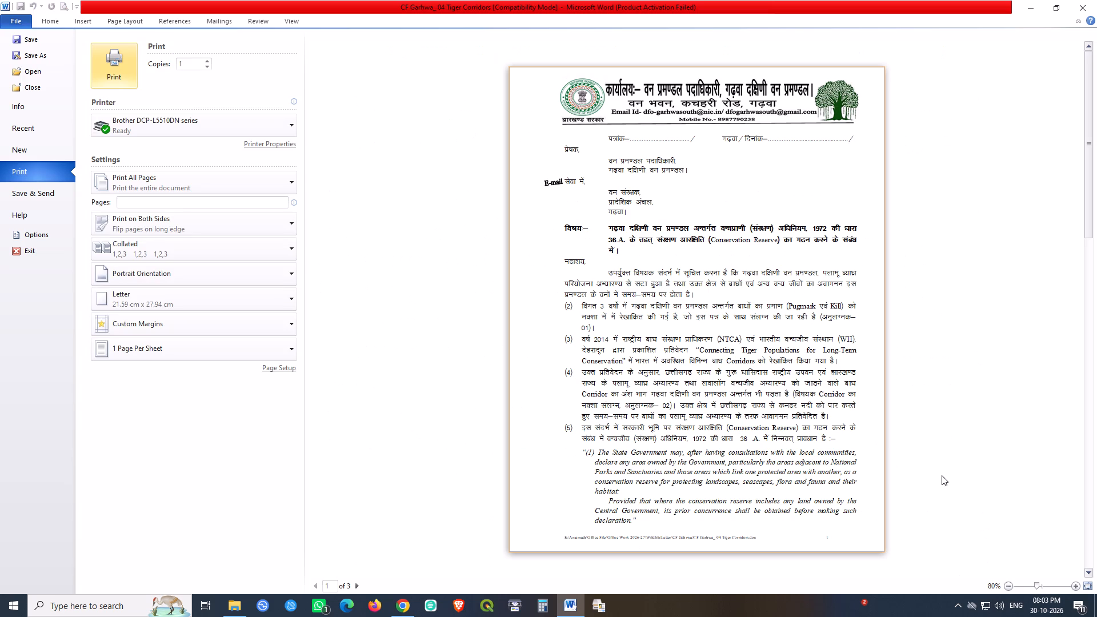
{"action": "key", "text": "Escape"}
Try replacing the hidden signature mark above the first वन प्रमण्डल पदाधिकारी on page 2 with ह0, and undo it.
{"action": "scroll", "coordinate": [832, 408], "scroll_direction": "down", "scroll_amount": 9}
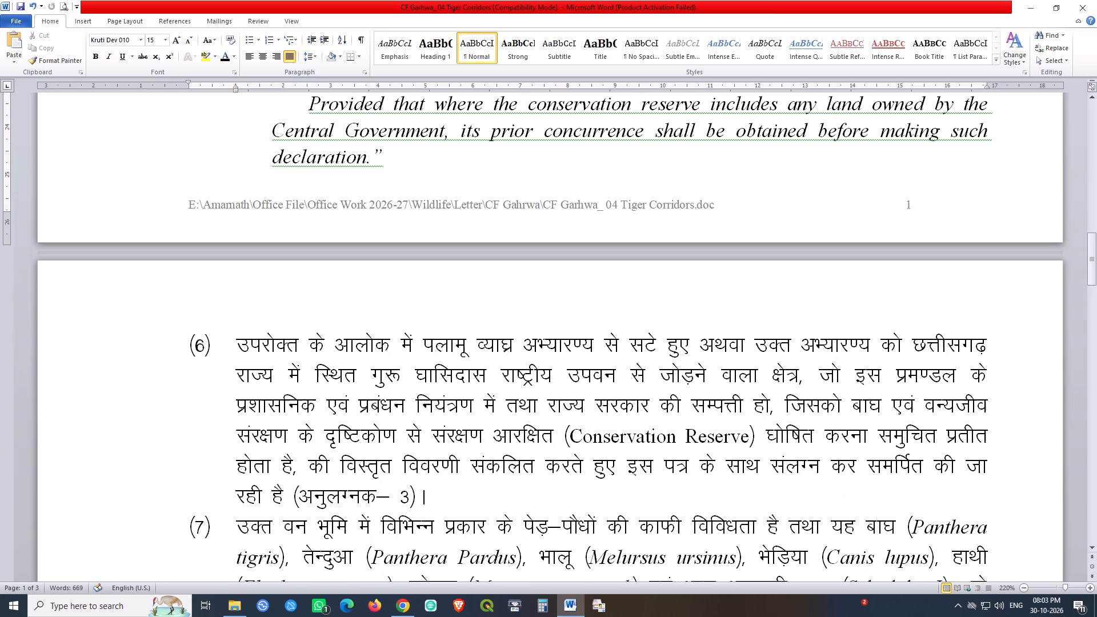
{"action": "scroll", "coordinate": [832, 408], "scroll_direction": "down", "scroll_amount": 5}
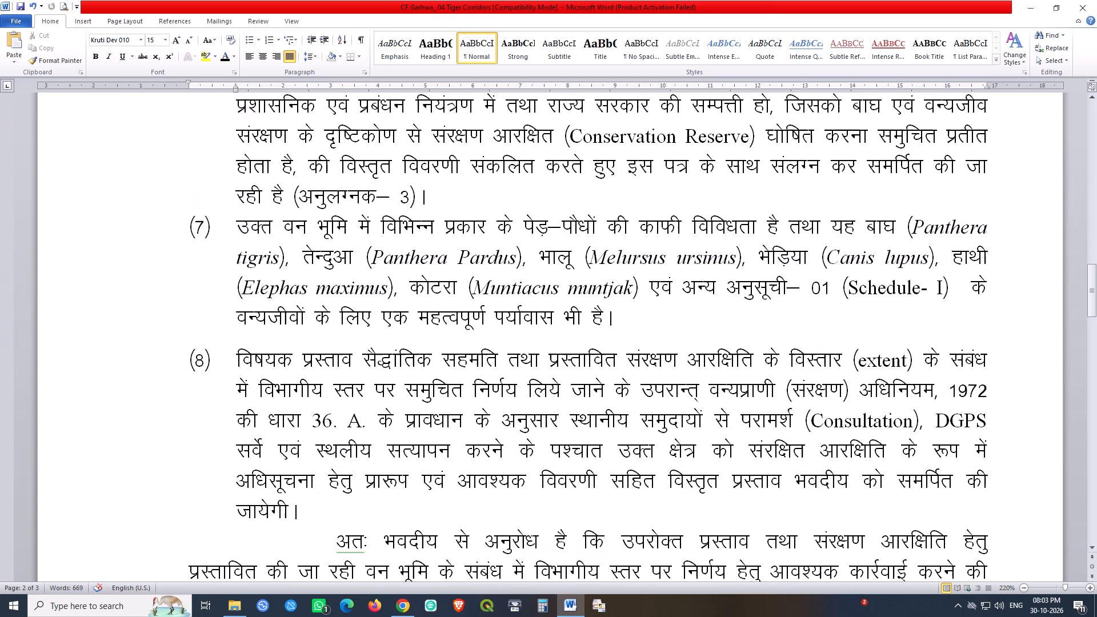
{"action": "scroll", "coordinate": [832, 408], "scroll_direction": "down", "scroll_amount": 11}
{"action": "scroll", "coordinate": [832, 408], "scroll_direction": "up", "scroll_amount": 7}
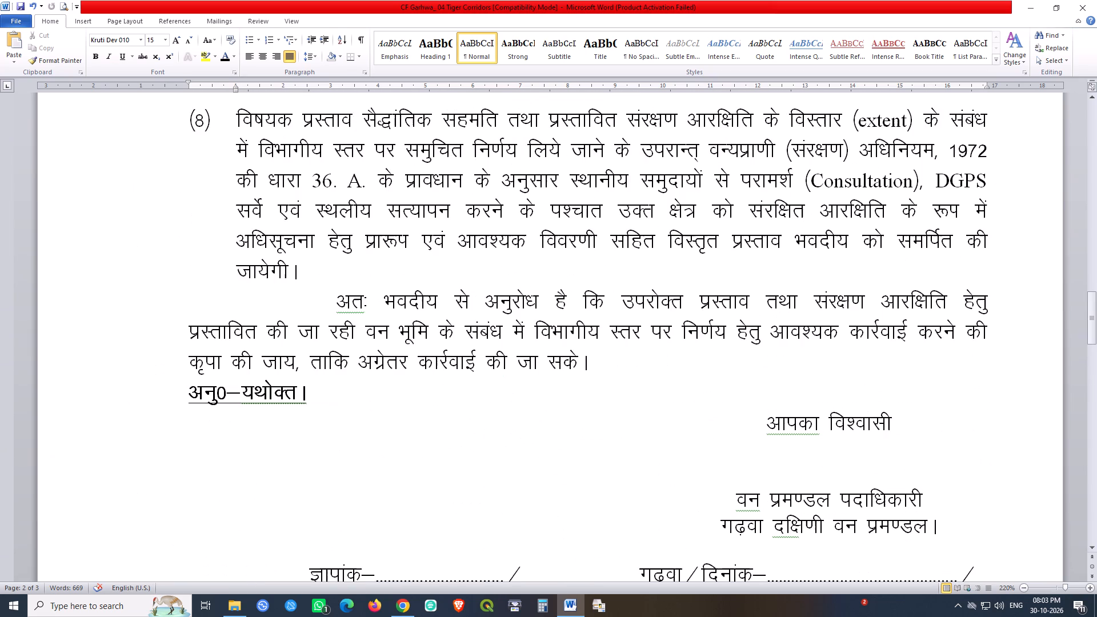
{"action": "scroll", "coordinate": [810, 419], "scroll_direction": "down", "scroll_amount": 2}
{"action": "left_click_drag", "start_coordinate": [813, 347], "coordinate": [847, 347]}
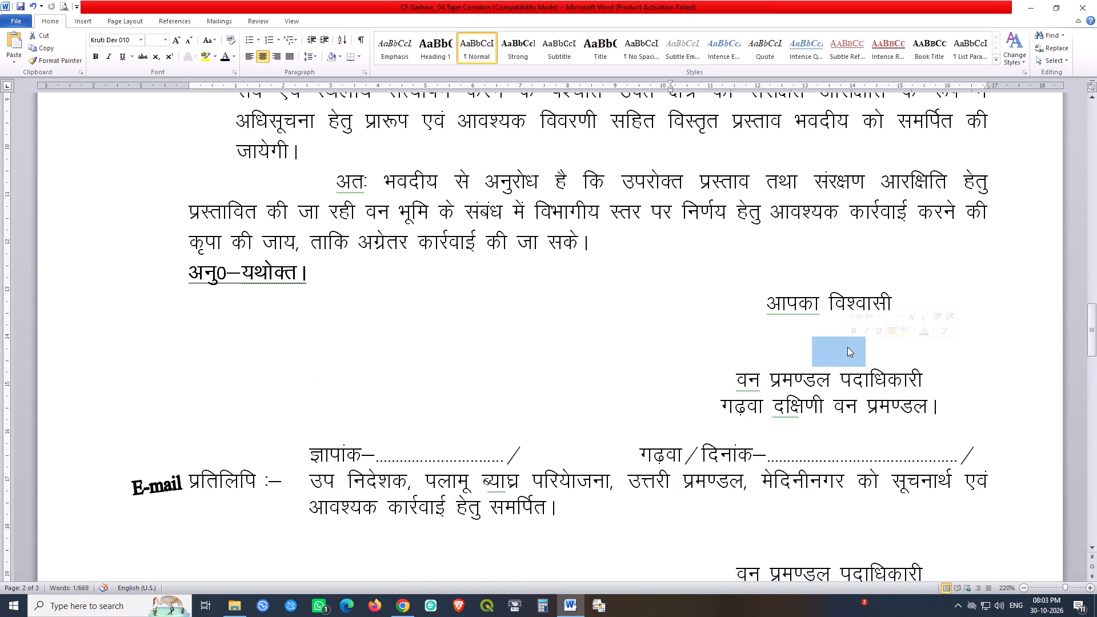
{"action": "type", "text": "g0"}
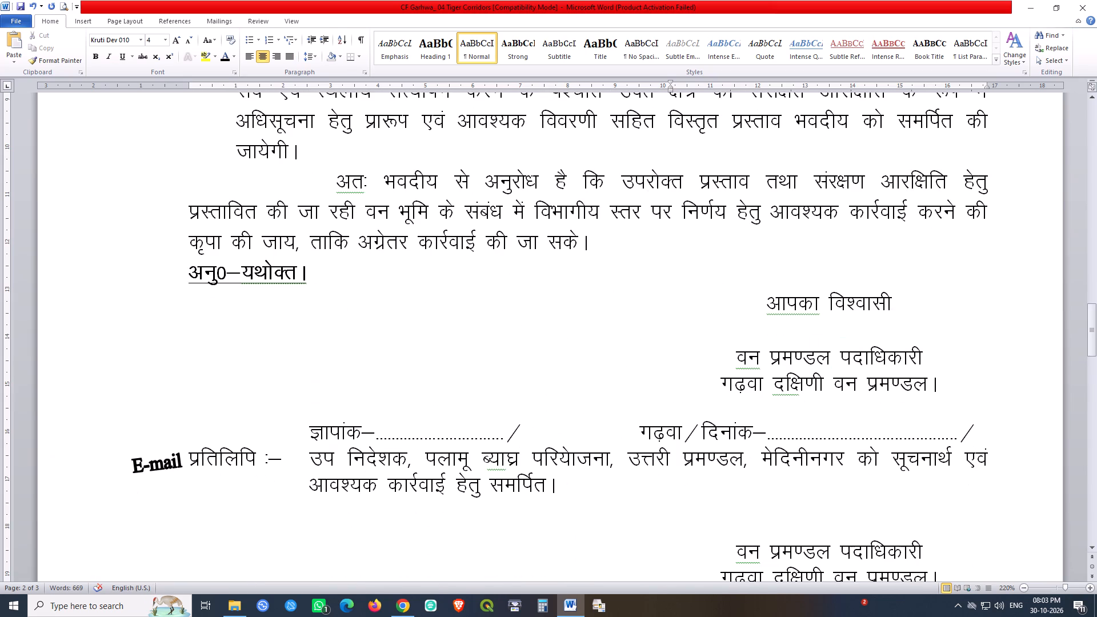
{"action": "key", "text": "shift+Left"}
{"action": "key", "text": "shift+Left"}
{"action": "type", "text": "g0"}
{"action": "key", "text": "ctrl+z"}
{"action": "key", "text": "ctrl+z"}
Colour the hidden signature mark above the first वन प्रमण्डल पदाधिकारी black and retype its first character as ह.
{"action": "left_click", "coordinate": [856, 310]}
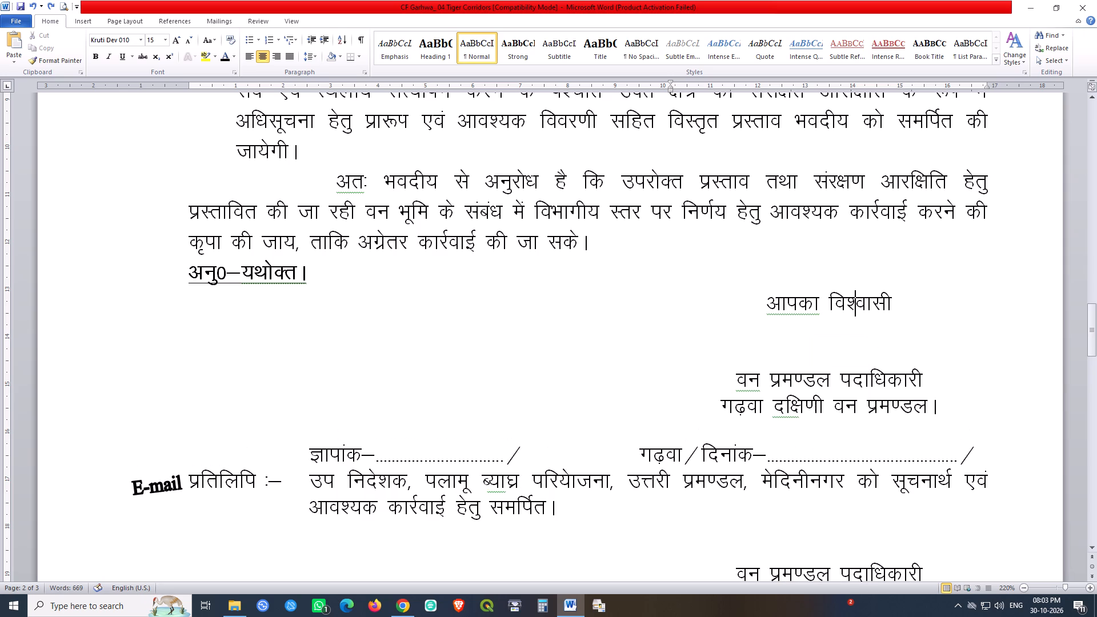
{"action": "left_click_drag", "start_coordinate": [856, 308], "coordinate": [920, 357]}
{"action": "left_click", "coordinate": [225, 61]}
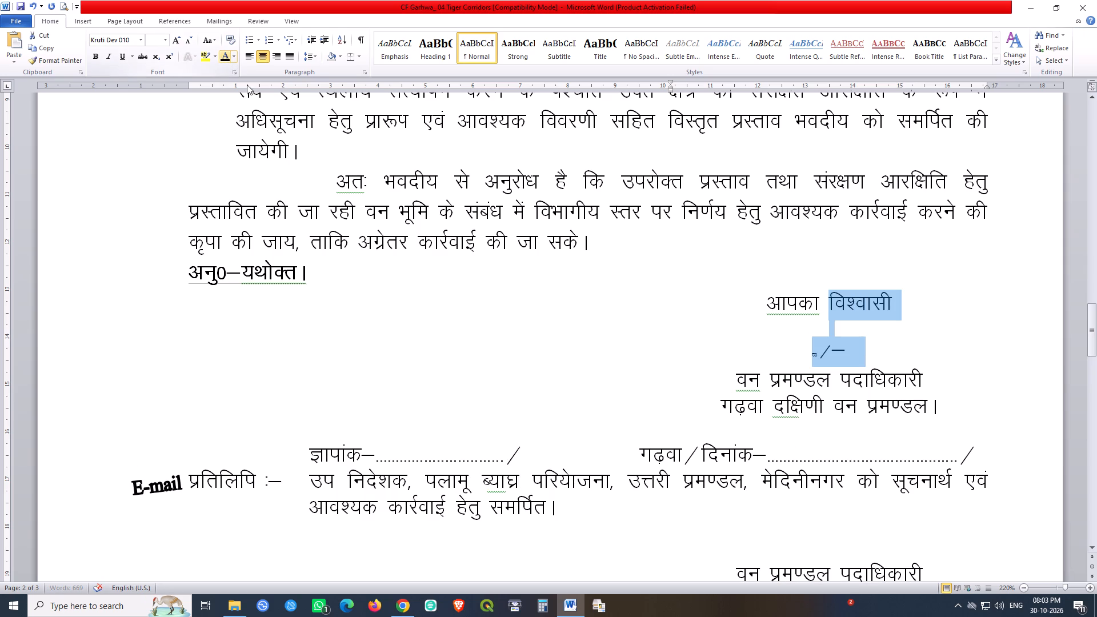
{"action": "left_click", "coordinate": [812, 348]}
{"action": "key", "text": "shift+Right"}
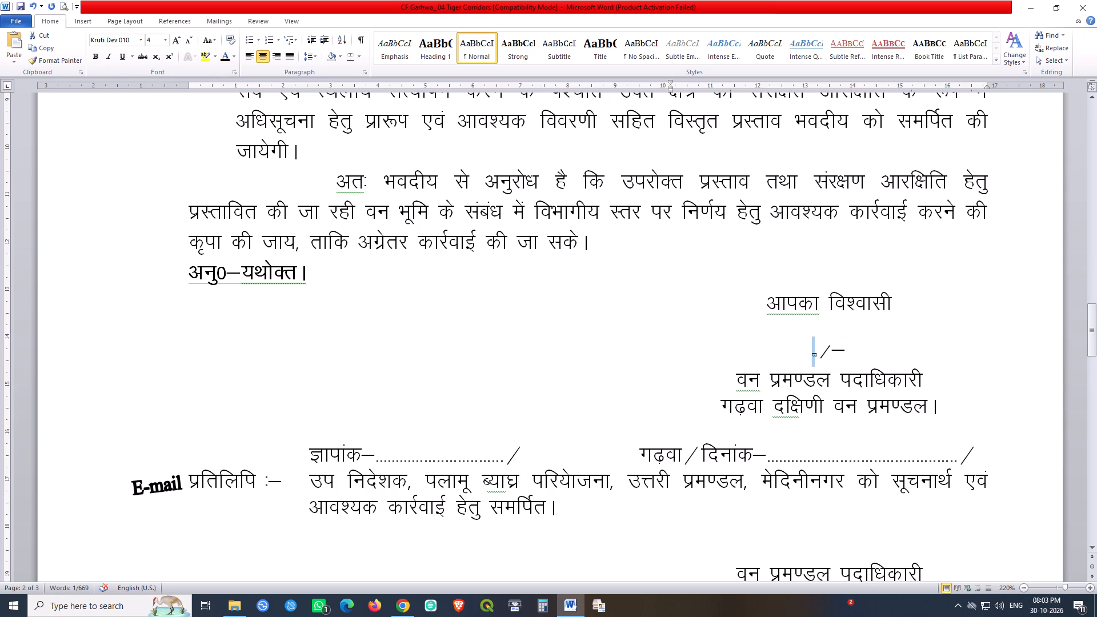
{"action": "key", "text": "g"}
{"action": "key", "text": "Right"}
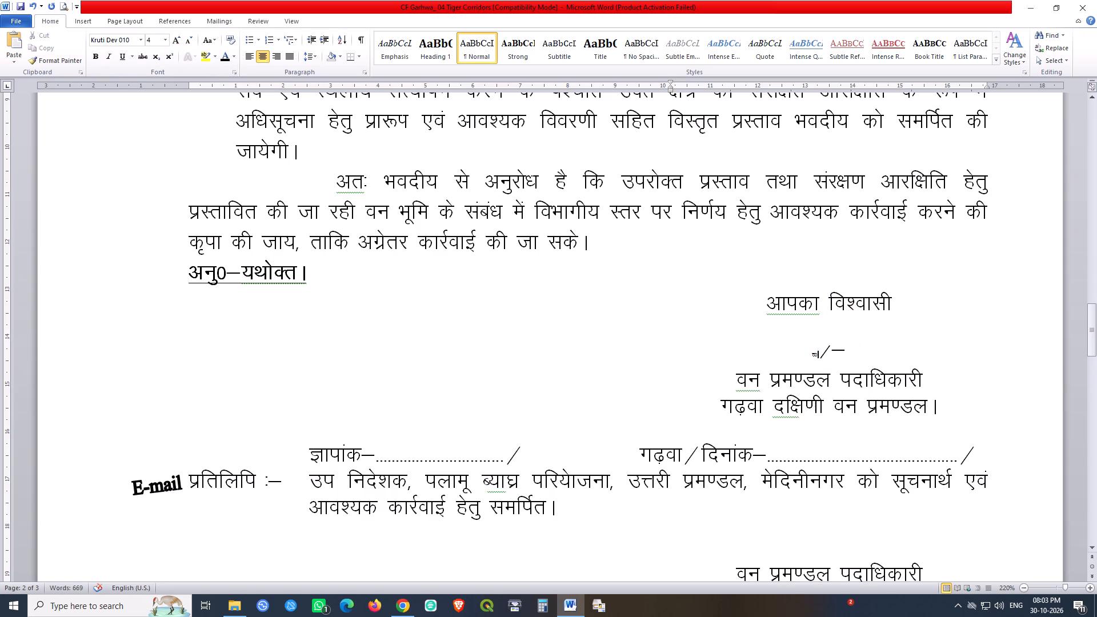
Enlarge both the ह0 and the /– of the signature mark to 15 points.
{"action": "key", "text": "shift+Left"}
{"action": "key", "text": "shift+Left"}
{"action": "key", "text": "ctrl+bracketright"}
{"action": "key", "text": "ctrl+bracketright"}
{"action": "key", "text": "ctrl+bracketright"}
{"action": "key", "text": "ctrl+bracketright"}
{"action": "key", "text": "ctrl+bracketright"}
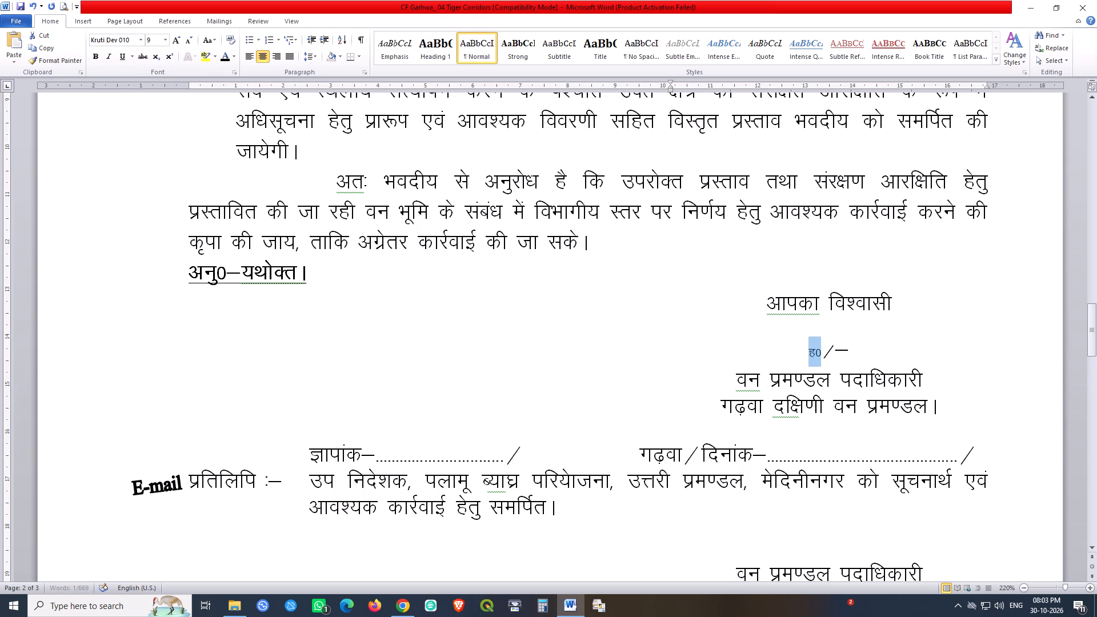
{"action": "key", "text": "ctrl+bracketright"}
{"action": "key", "text": "ctrl+bracketright"}
{"action": "key", "text": "ctrl+bracketright"}
{"action": "key", "text": "ctrl+bracketright"}
{"action": "key", "text": "ctrl+bracketright"}
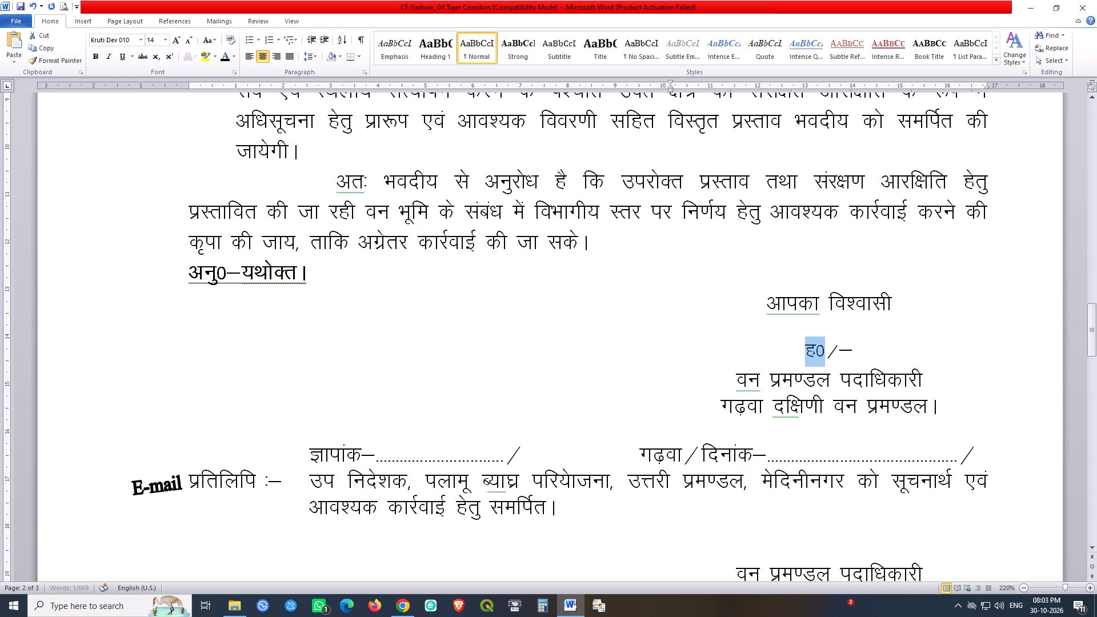
{"action": "key", "text": "ctrl+bracketright"}
{"action": "left_click_drag", "start_coordinate": [831, 354], "coordinate": [853, 358]}
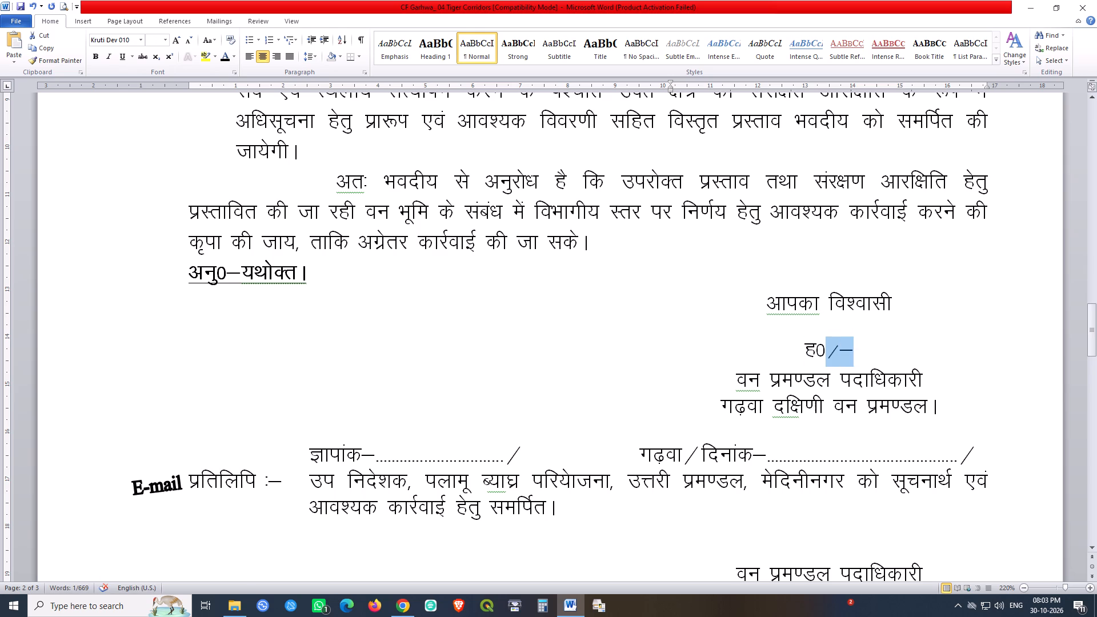
{"action": "left_click", "coordinate": [153, 41]}
{"action": "type", "text": "15"}
{"action": "key", "text": "Return"}
{"action": "left_click", "coordinate": [895, 345]}
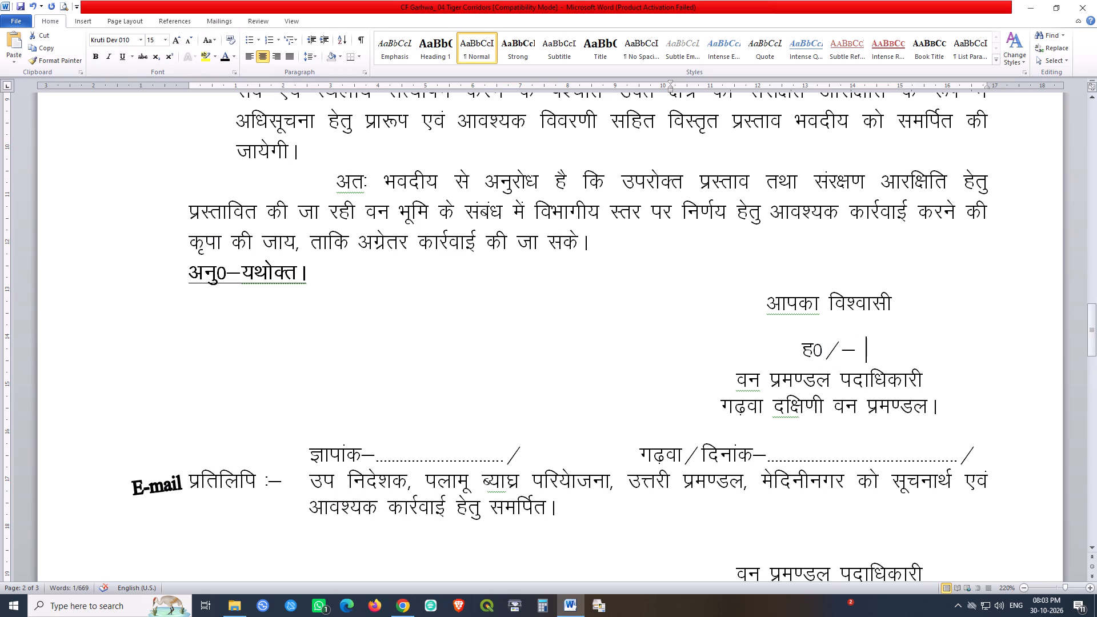
Save the letter with the completed signature mark.
{"action": "left_click", "coordinate": [950, 418]}
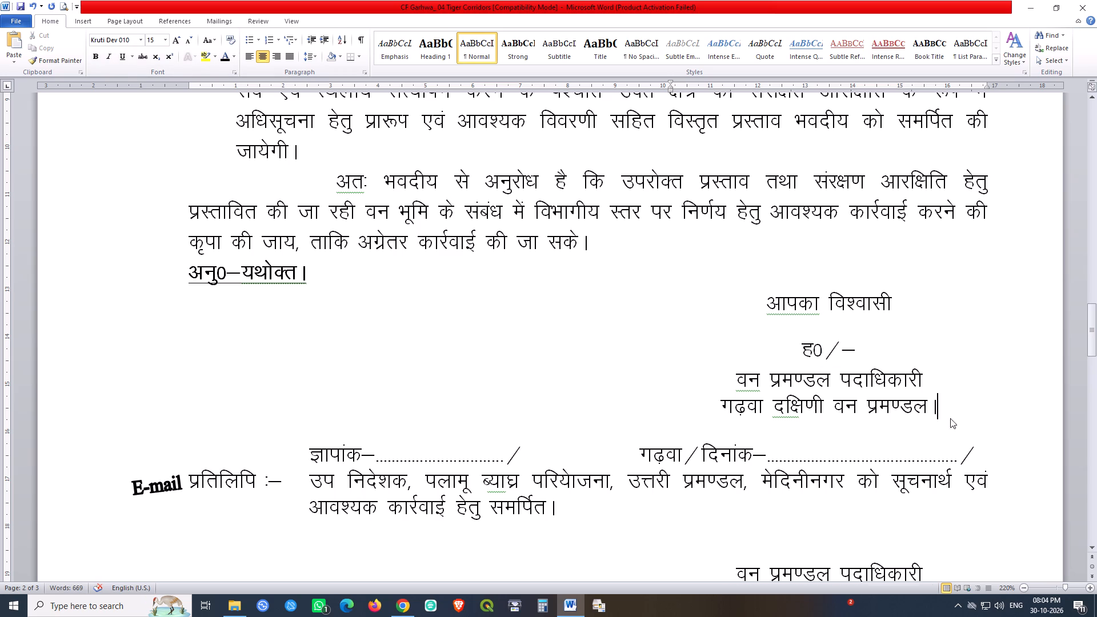
{"action": "key", "text": "ctrl+s"}
{"action": "key", "text": "ctrl+s"}
{"action": "key", "text": "ctrl+s"}
Delete the E-mail label beside सेवा में on page 1 and save the letter.
{"action": "scroll", "coordinate": [366, 266], "scroll_direction": "up", "scroll_amount": 20}
{"action": "scroll", "coordinate": [366, 266], "scroll_direction": "up", "scroll_amount": 7}
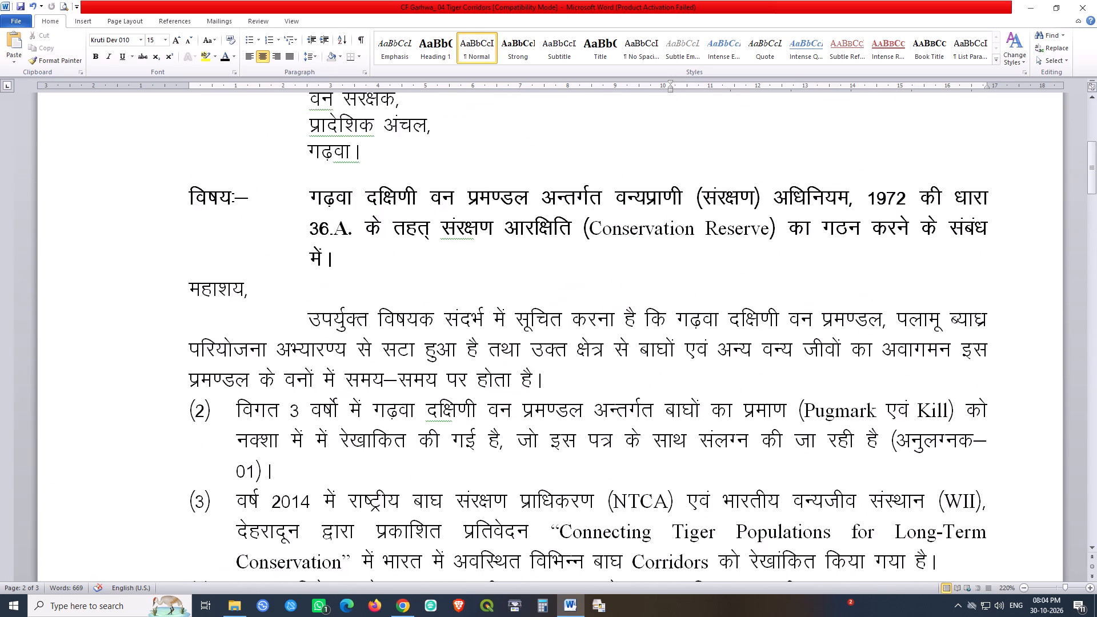
{"action": "scroll", "coordinate": [269, 267], "scroll_direction": "up", "scroll_amount": 3}
{"action": "left_click", "coordinate": [161, 374]}
{"action": "key", "text": "Delete"}
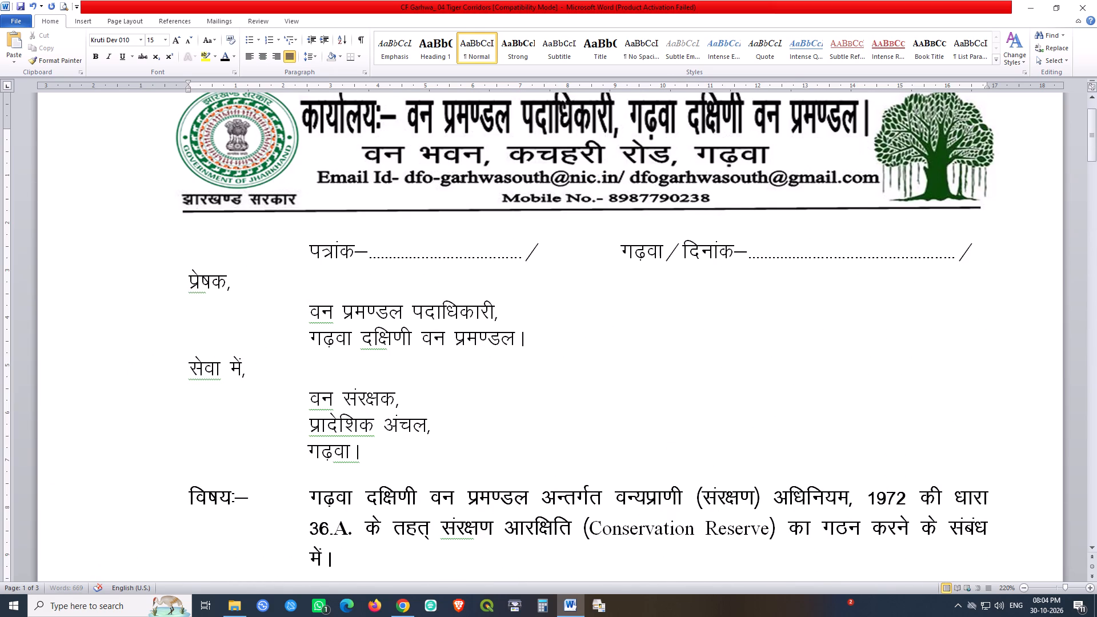
{"action": "key", "text": "ctrl+s"}
{"action": "key", "text": "ctrl+s"}
{"action": "key", "text": "ctrl+s"}
Delete the repeated में before रेखाकित in paragraph (2) on page 1.
{"action": "scroll", "coordinate": [596, 375], "scroll_direction": "down", "scroll_amount": 15}
{"action": "scroll", "coordinate": [596, 375], "scroll_direction": "down", "scroll_amount": 7}
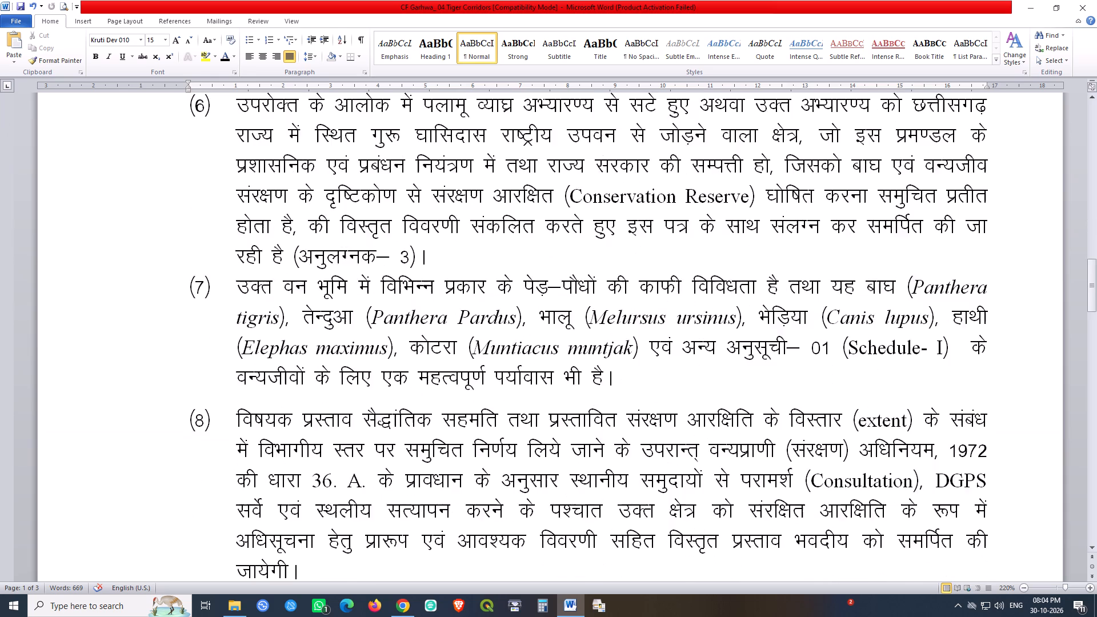
{"action": "scroll", "coordinate": [596, 375], "scroll_direction": "down", "scroll_amount": 4}
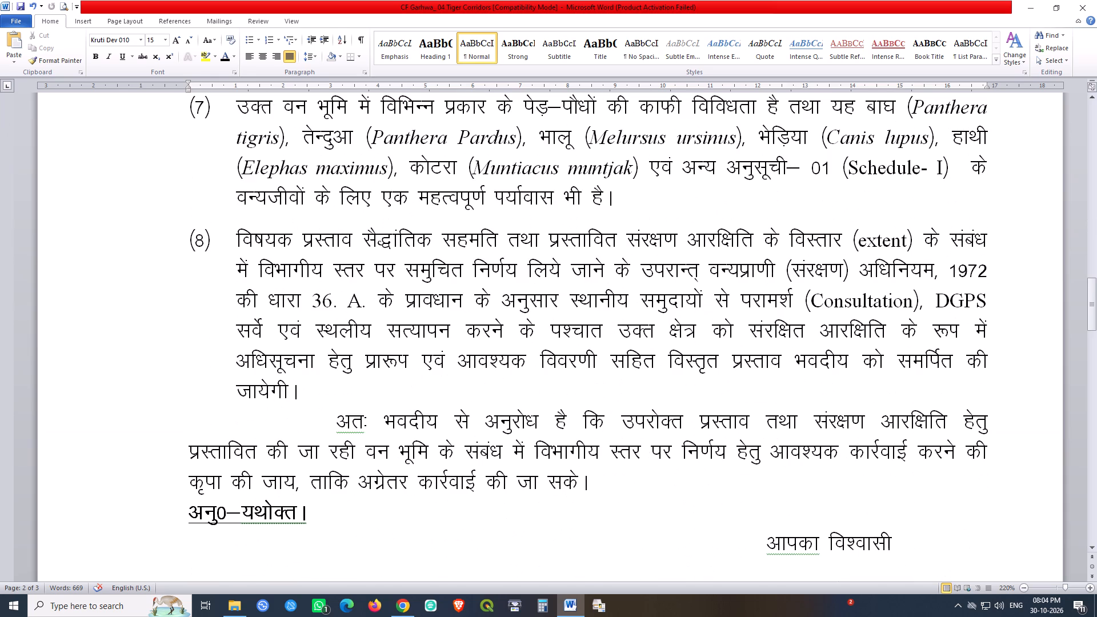
{"action": "scroll", "coordinate": [620, 368], "scroll_direction": "up", "scroll_amount": 5}
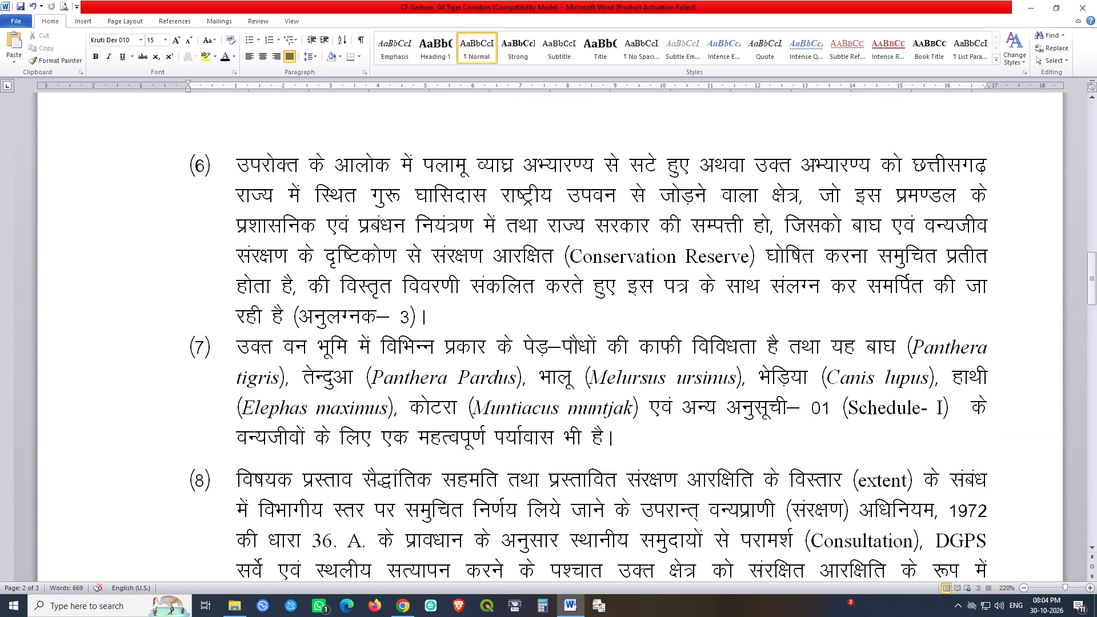
{"action": "scroll", "coordinate": [620, 368], "scroll_direction": "up", "scroll_amount": 18}
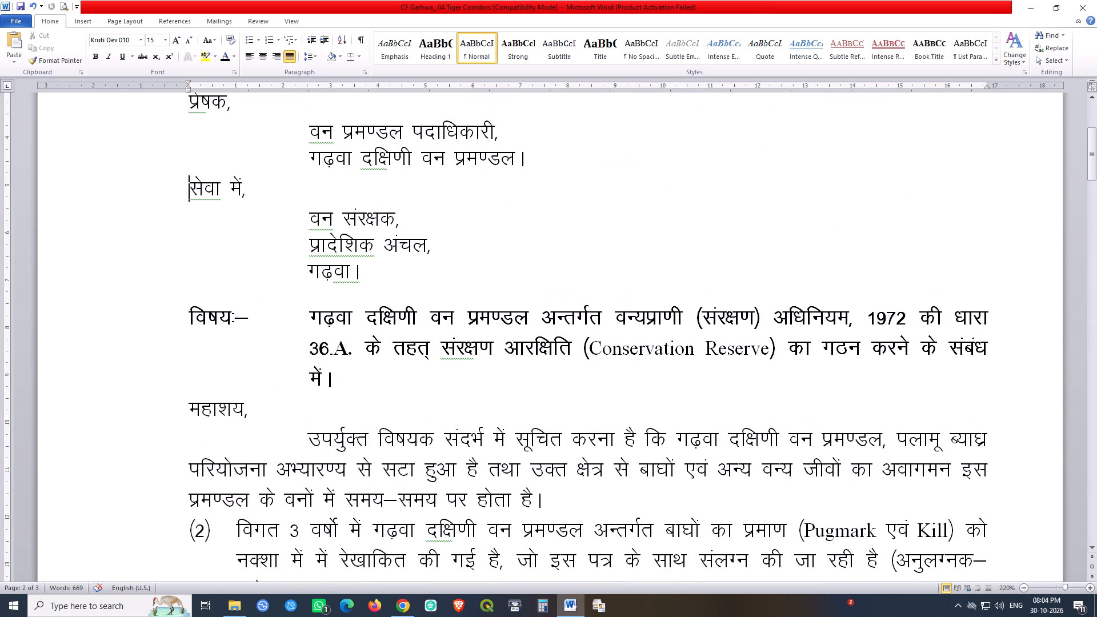
{"action": "scroll", "coordinate": [620, 368], "scroll_direction": "down", "scroll_amount": 2}
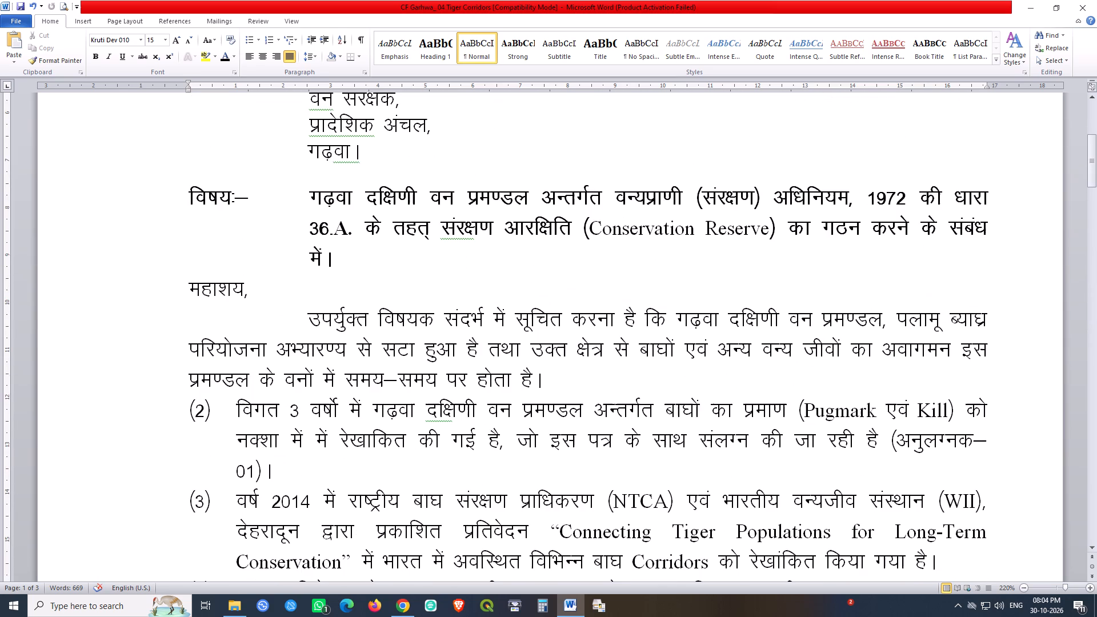
{"action": "left_click_drag", "start_coordinate": [326, 435], "coordinate": [315, 443]}
{"action": "key", "text": "Delete"}
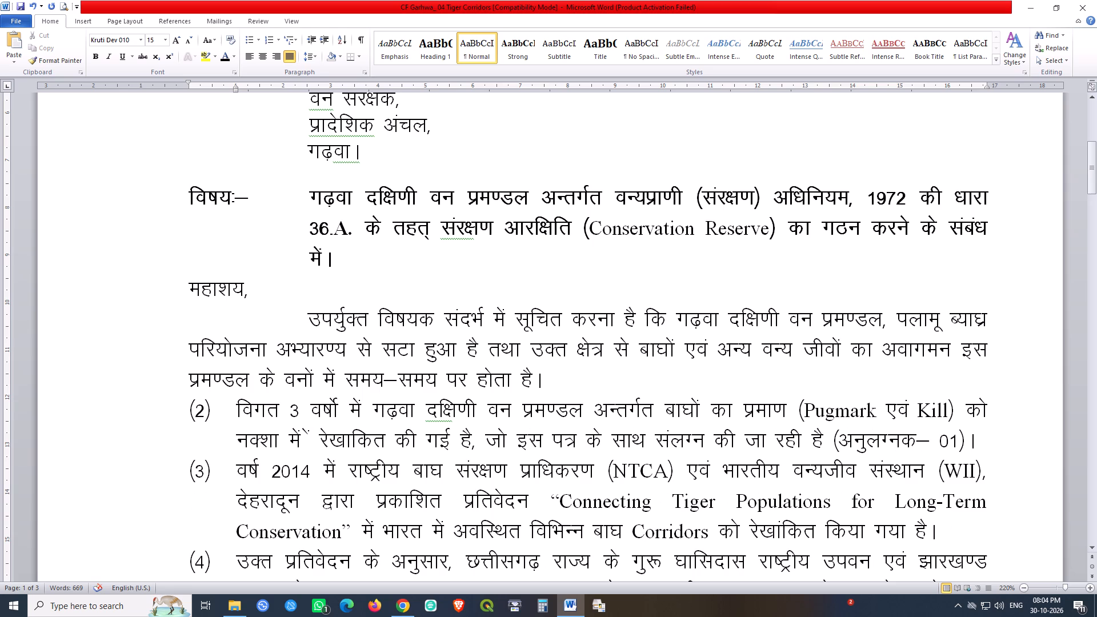
{"action": "key", "text": "Delete"}
{"action": "key", "text": "Delete"}
{"action": "key", "text": "Delete"}
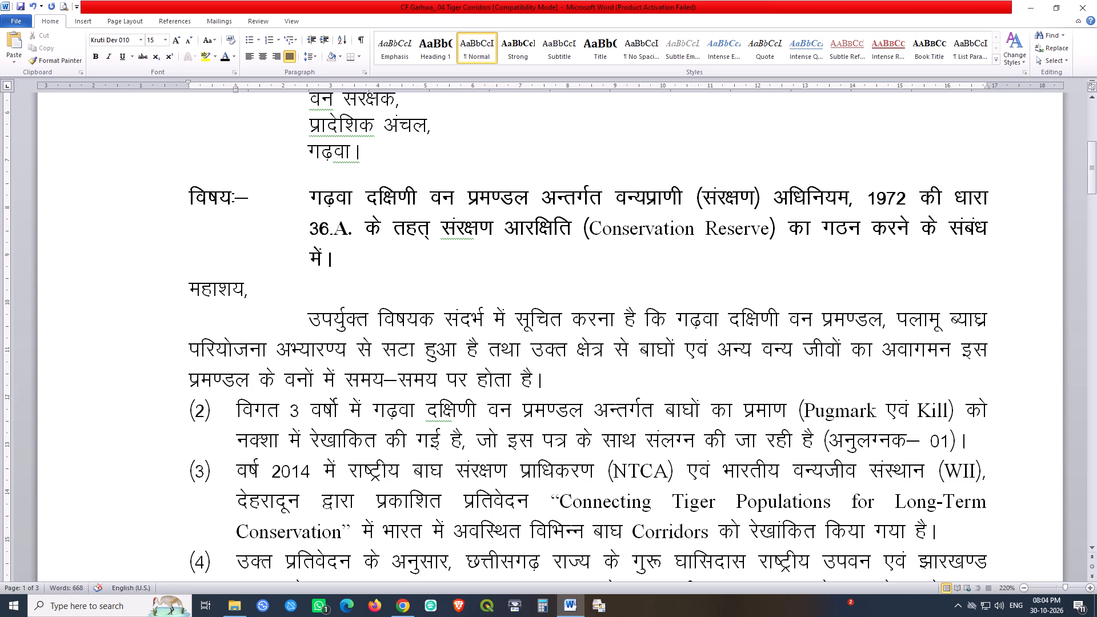
Save the letter with the corrected paragraph (2).
{"action": "key", "text": "ctrl+s"}
{"action": "key", "text": "ctrl+s"}
{"action": "key", "text": "ctrl+s"}
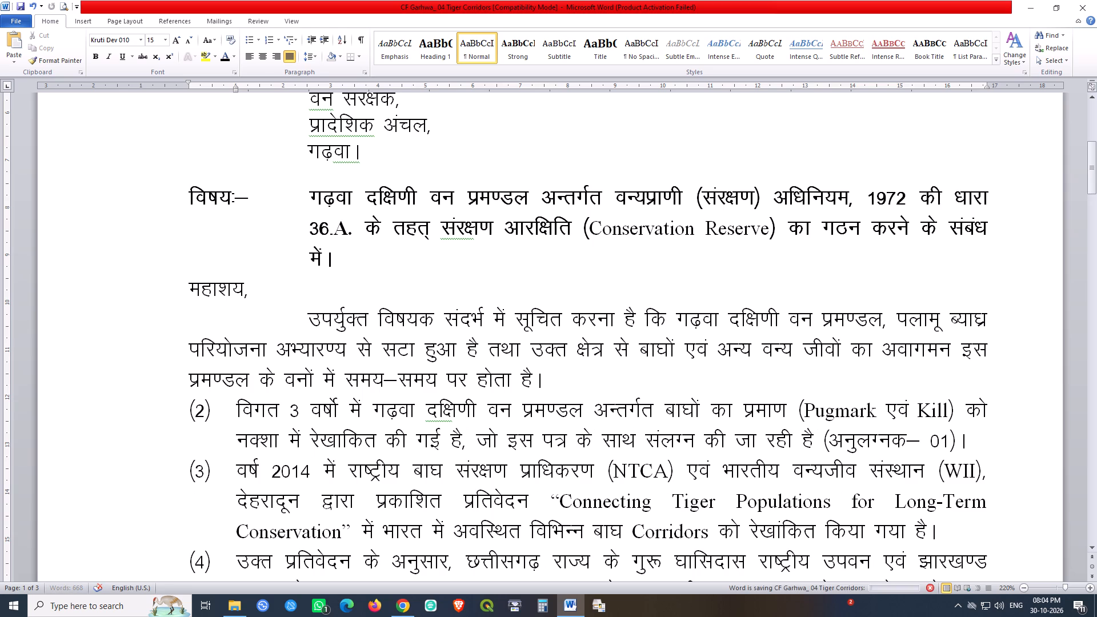
{"action": "key", "text": "ctrl+s"}
{"action": "key", "text": "ctrl+s"}
{"action": "key", "text": "ctrl+s"}
{"action": "key", "text": "ctrl+s"}
{"action": "key", "text": "ctrl+s"}
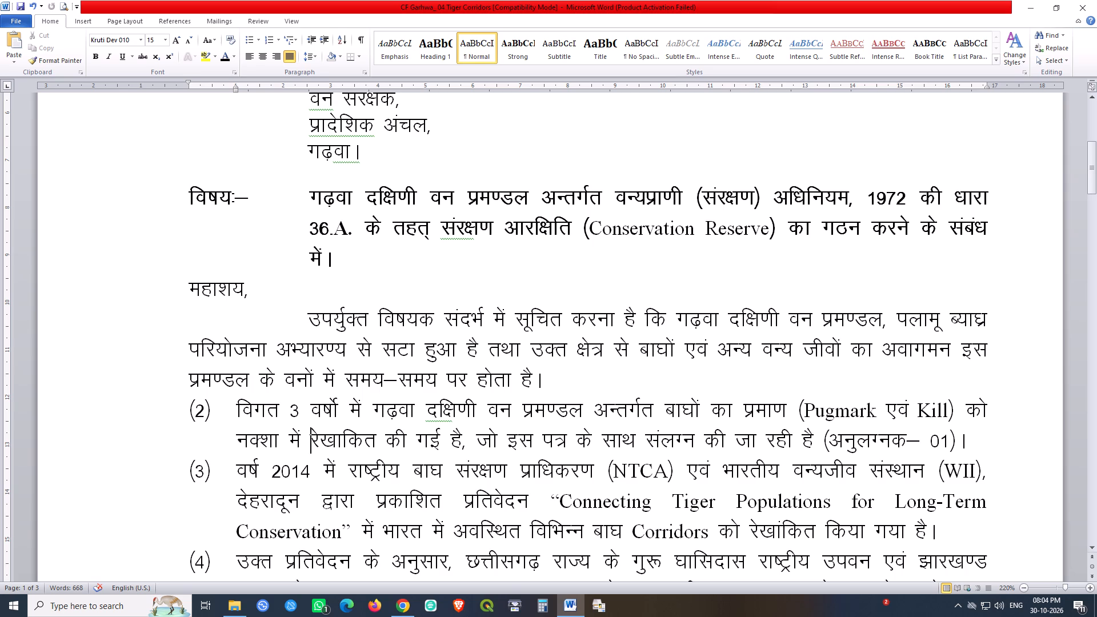
Copy the E-mail label beside प्रतिलिपि and paste it at the सेवा में line on page 1.
{"action": "scroll", "coordinate": [497, 416], "scroll_direction": "down", "scroll_amount": 1}
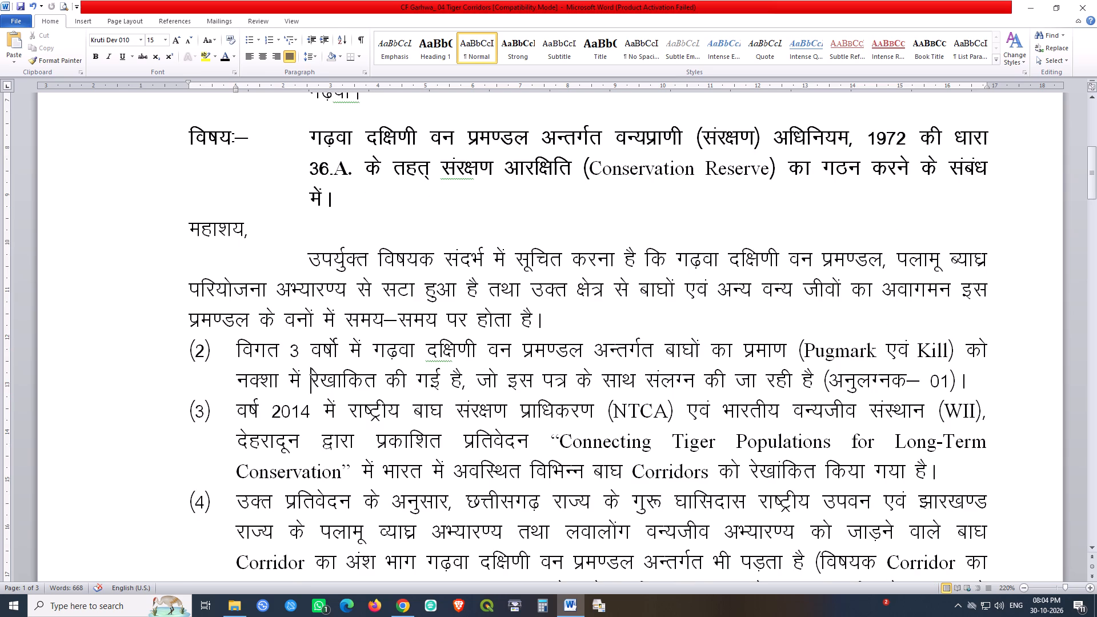
{"action": "left_click", "coordinate": [939, 473]}
{"action": "scroll", "coordinate": [939, 473], "scroll_direction": "down", "scroll_amount": 2}
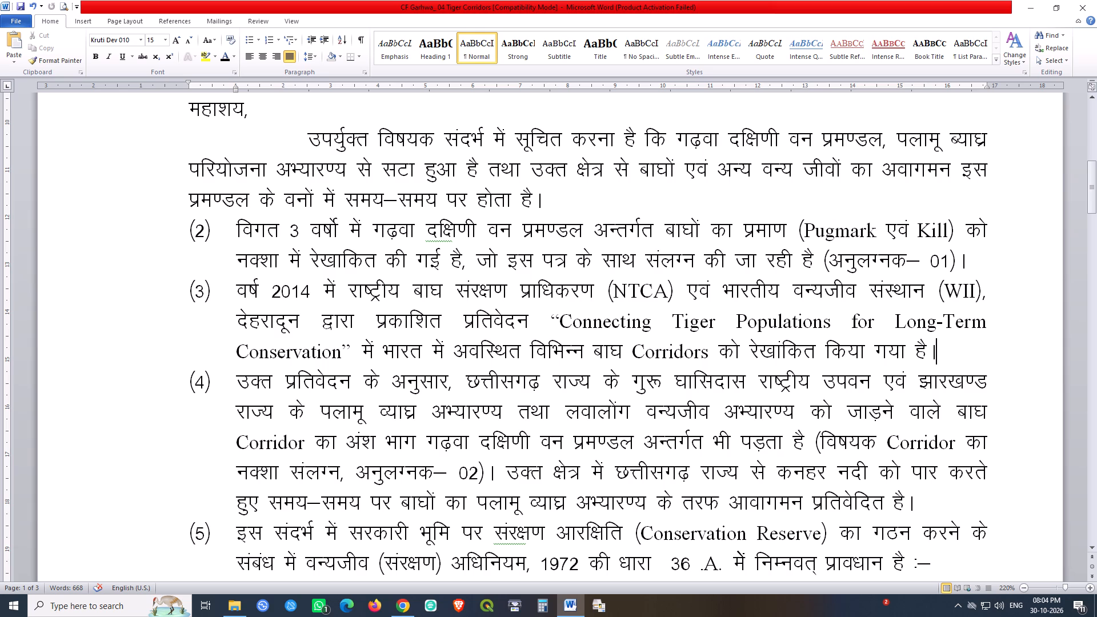
{"action": "scroll", "coordinate": [940, 473], "scroll_direction": "up", "scroll_amount": 6}
{"action": "scroll", "coordinate": [723, 420], "scroll_direction": "up", "scroll_amount": 1}
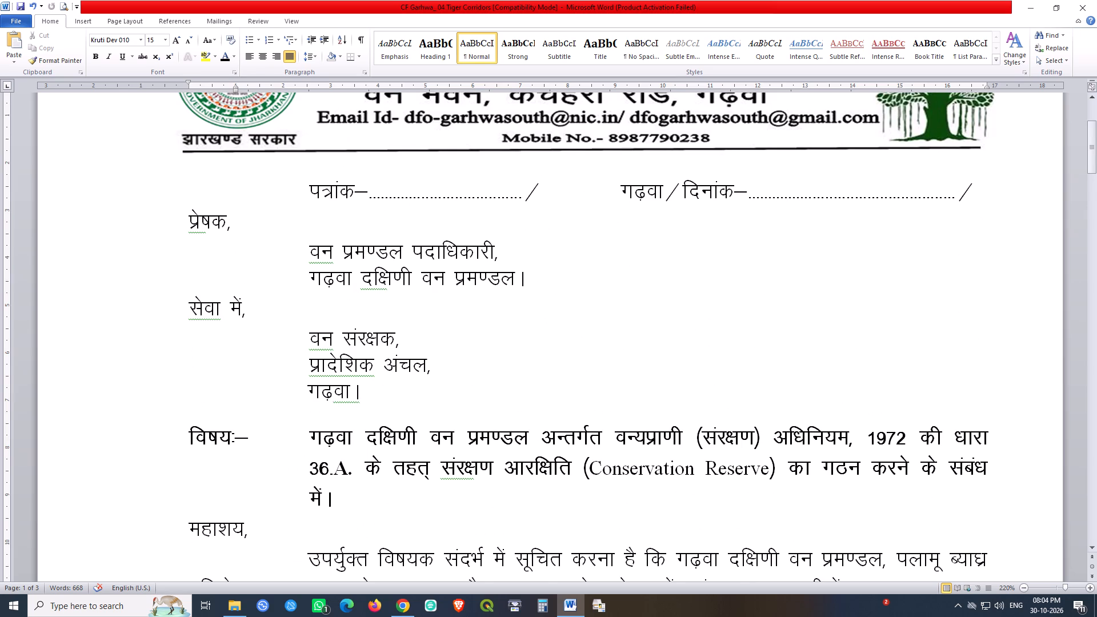
{"action": "scroll", "coordinate": [409, 410], "scroll_direction": "down", "scroll_amount": 19}
{"action": "scroll", "coordinate": [282, 474], "scroll_direction": "down", "scroll_amount": 10}
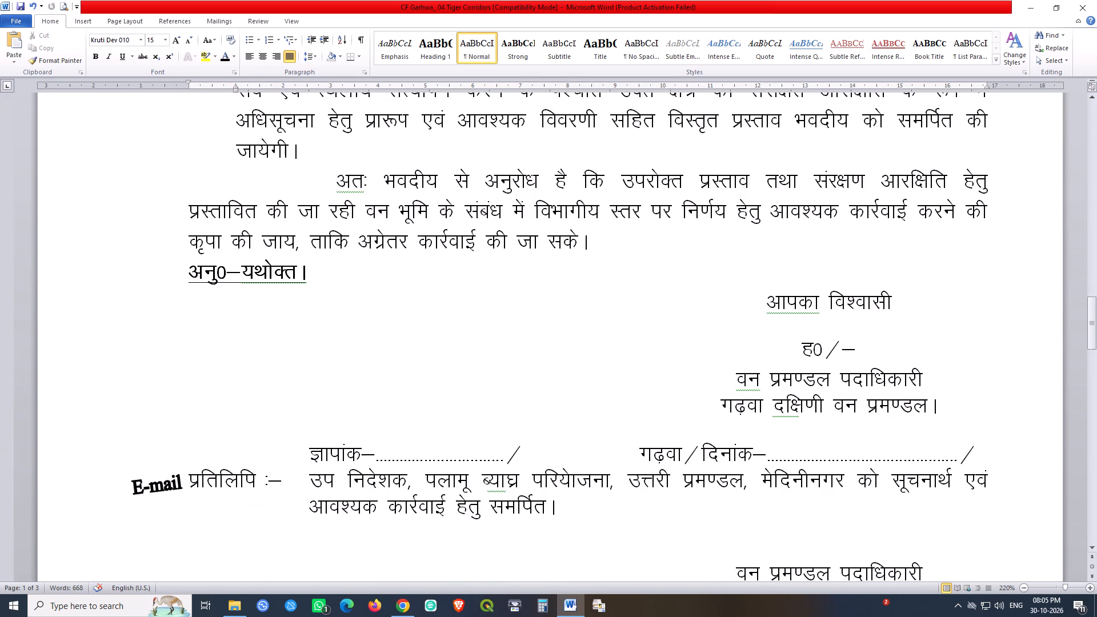
{"action": "left_click", "coordinate": [143, 429]}
{"action": "key", "text": "ctrl+c"}
{"action": "scroll", "coordinate": [196, 417], "scroll_direction": "up", "scroll_amount": 9}
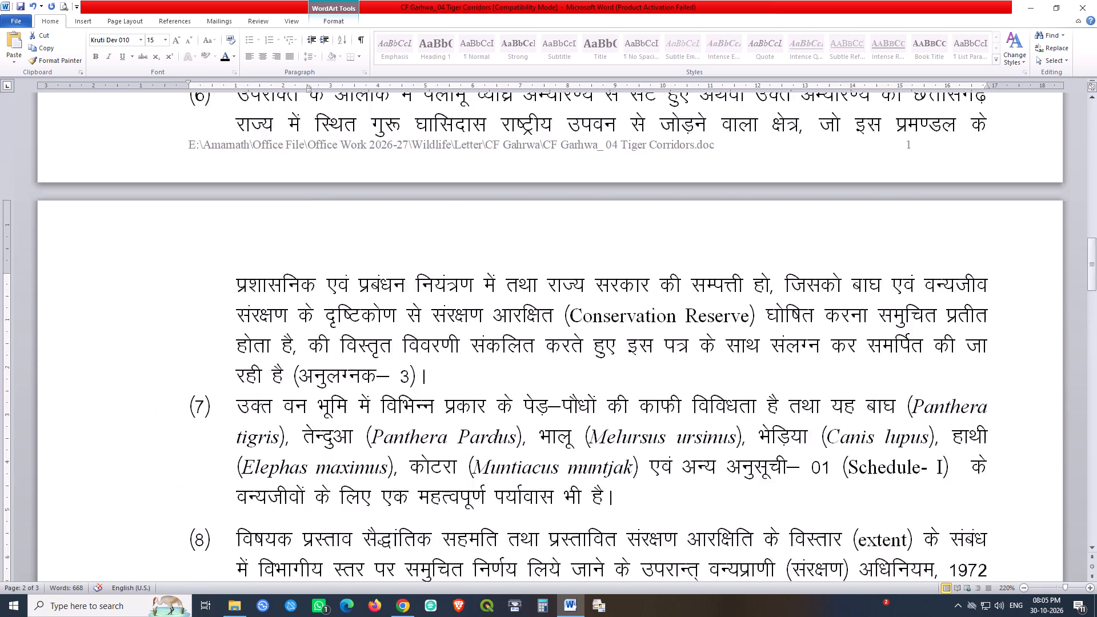
{"action": "scroll", "coordinate": [196, 417], "scroll_direction": "up", "scroll_amount": 20}
{"action": "scroll", "coordinate": [196, 417], "scroll_direction": "up", "scroll_amount": 5}
{"action": "left_click", "coordinate": [301, 436]}
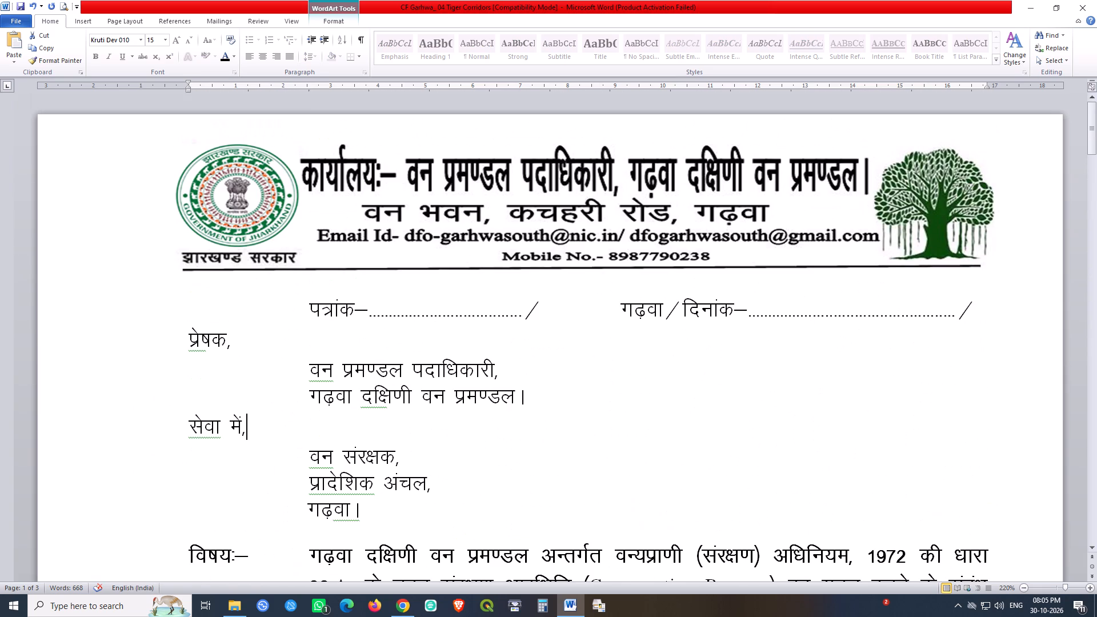
{"action": "key", "text": "ctrl+v"}
Move the pasted E-mail label up to just before सेवा में and save the letter.
{"action": "scroll", "coordinate": [174, 301], "scroll_direction": "up", "scroll_amount": 3}
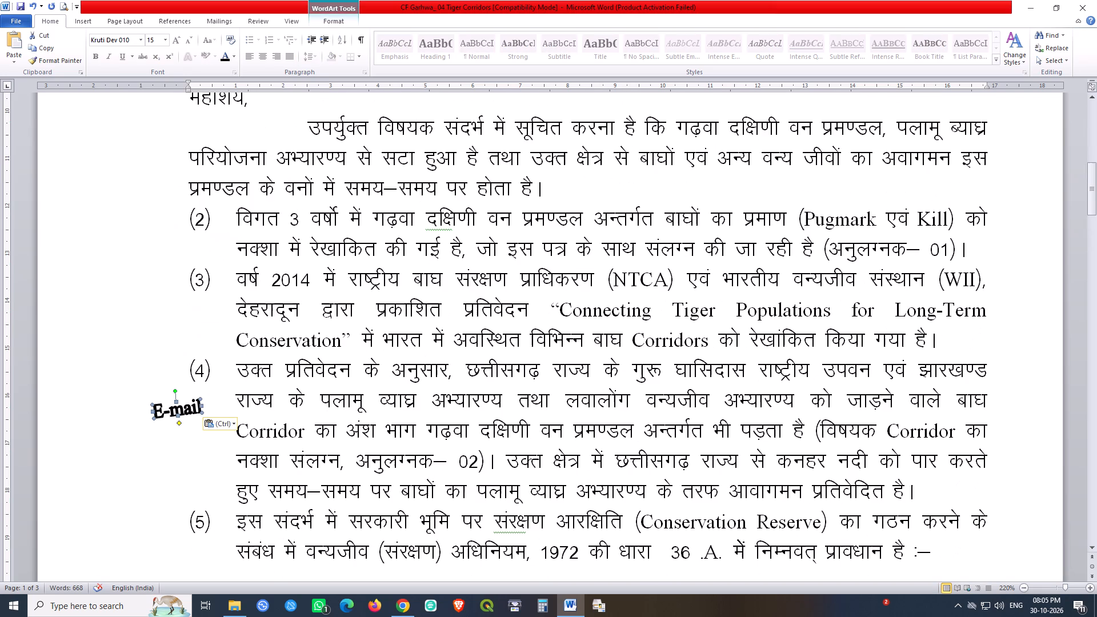
{"action": "left_click_drag", "start_coordinate": [174, 412], "coordinate": [167, 151]}
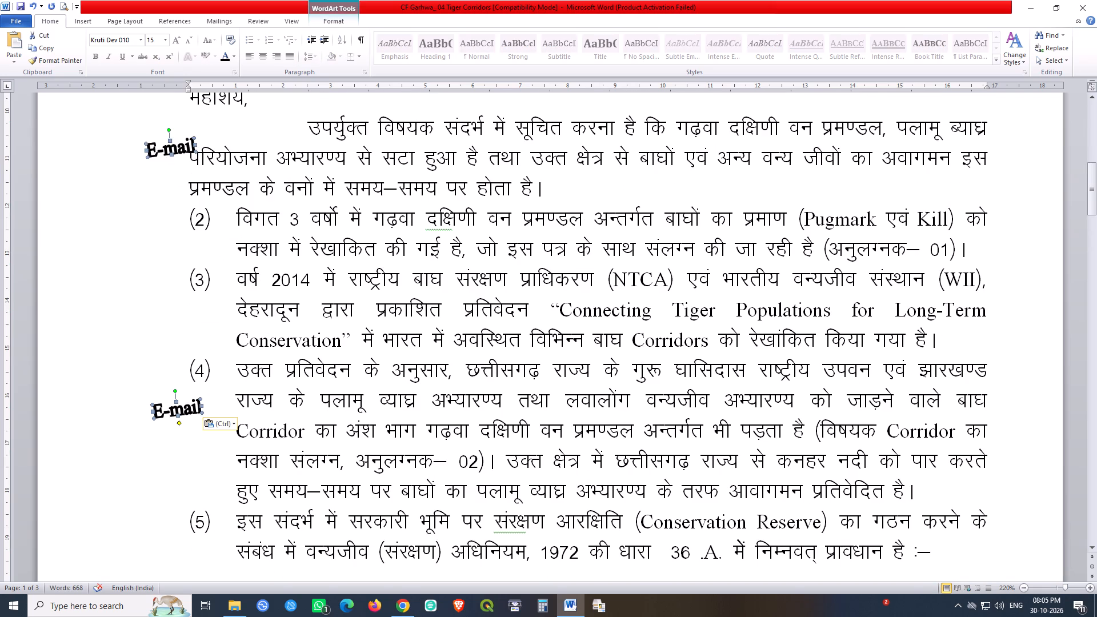
{"action": "scroll", "coordinate": [310, 350], "scroll_direction": "up", "scroll_amount": 5}
{"action": "left_click_drag", "start_coordinate": [162, 448], "coordinate": [150, 236]}
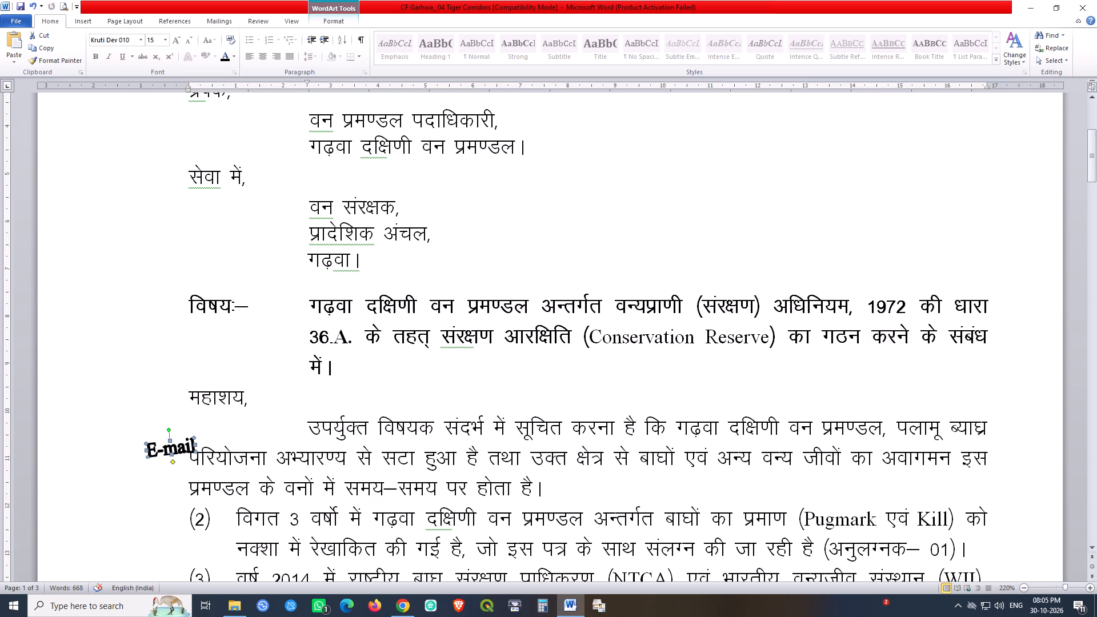
{"action": "left_click_drag", "start_coordinate": [150, 236], "coordinate": [147, 183]}
{"action": "left_click", "coordinate": [569, 209]}
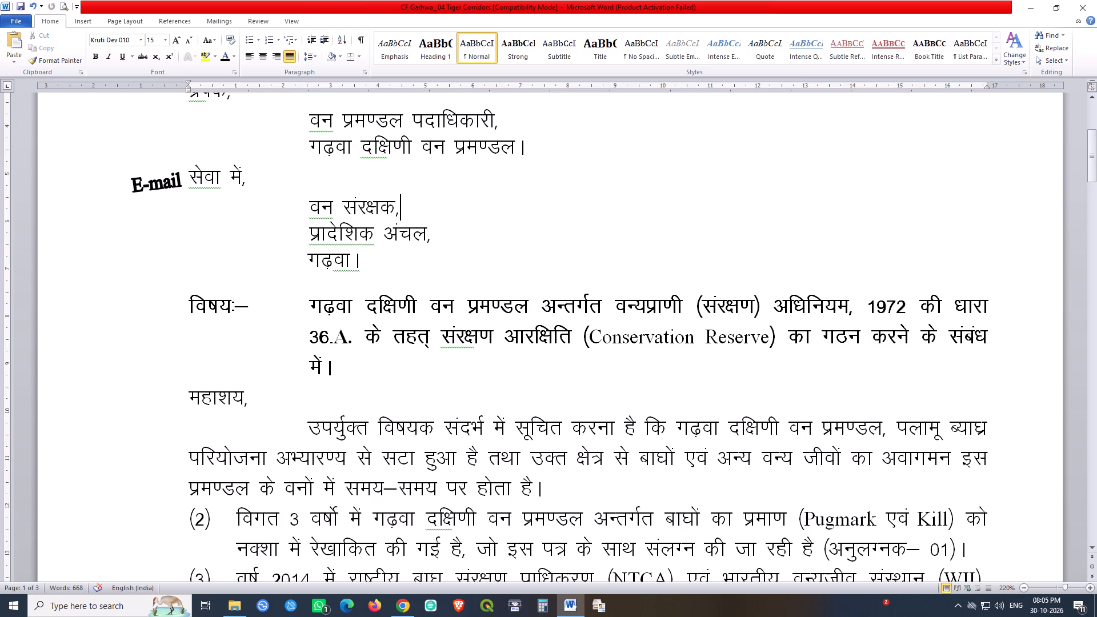
{"action": "key", "text": "ctrl+s"}
{"action": "key", "text": "ctrl+s"}
{"action": "key", "text": "ctrl+s"}
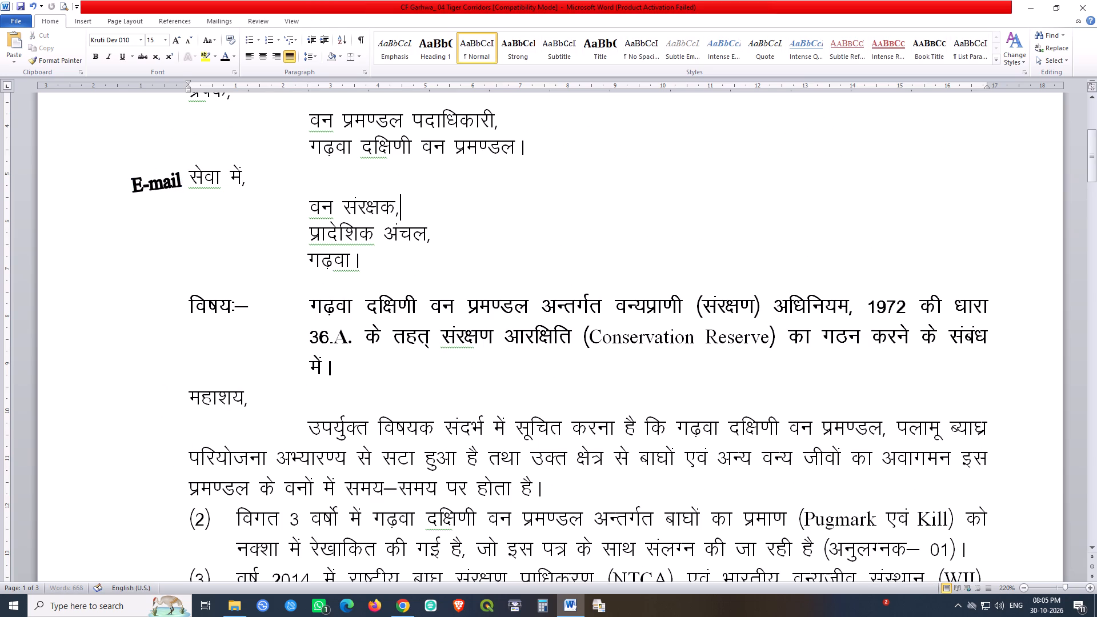
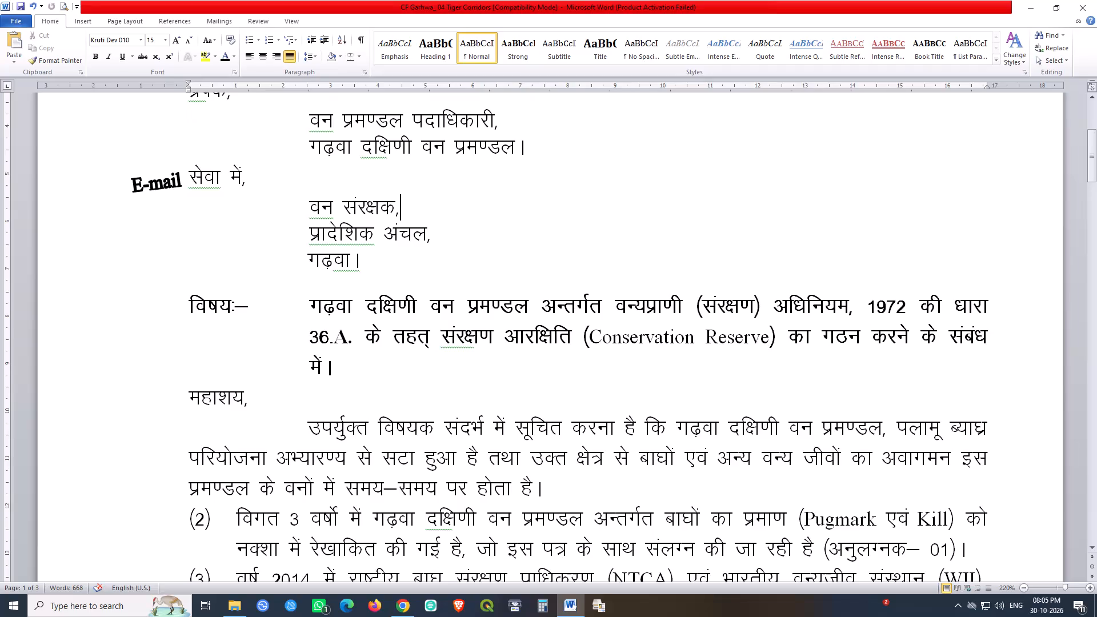
Save the letter with the E-mail label placed before सेवा में.
{"action": "key", "text": "ctrl+s"}
{"action": "key", "text": "ctrl+s"}
{"action": "key", "text": "ctrl+s"}
Preview every page of the letter, check the Brother DCP-L5510DN properties for 2-sided A4 output, and print one copy.
{"action": "key", "text": "ctrl+F2"}
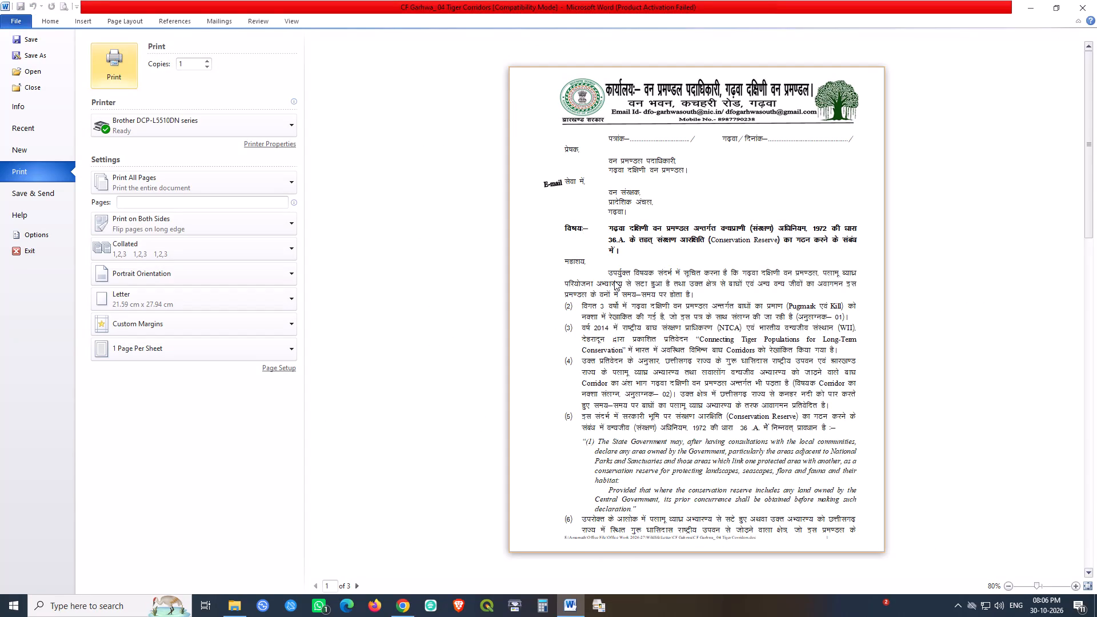
{"action": "scroll", "coordinate": [797, 353], "scroll_direction": "down", "scroll_amount": 1}
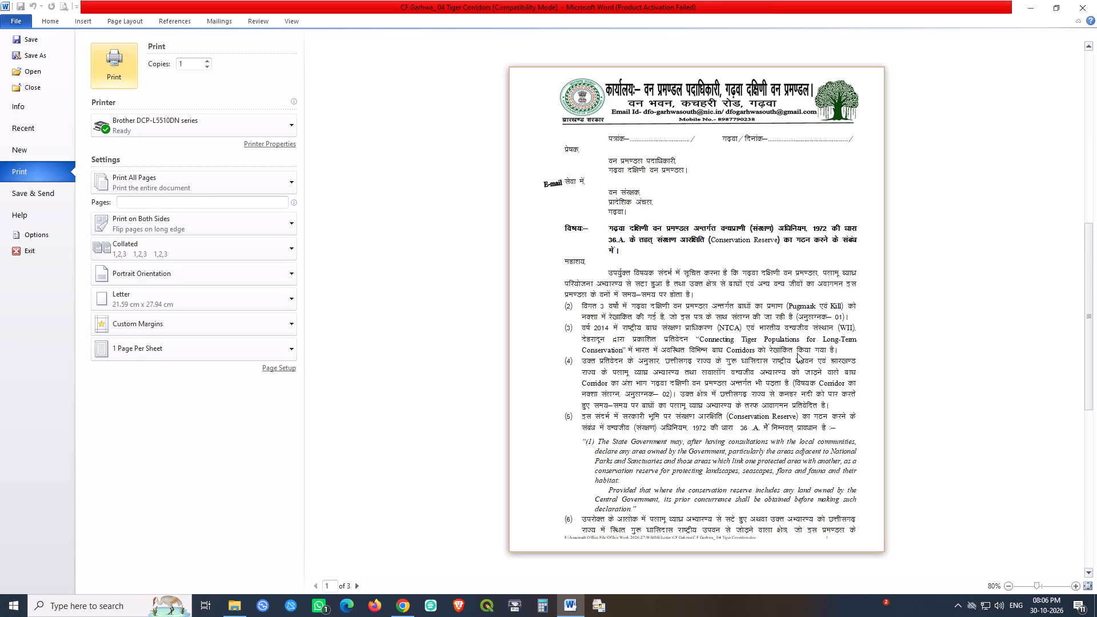
{"action": "scroll", "coordinate": [799, 351], "scroll_direction": "down", "scroll_amount": 3}
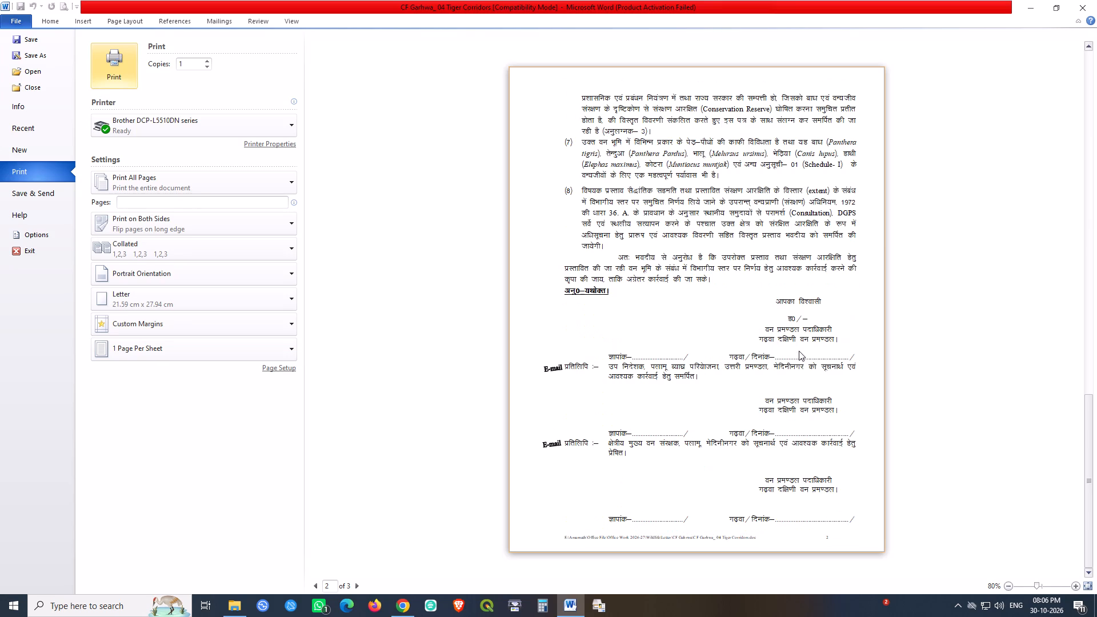
{"action": "scroll", "coordinate": [799, 351], "scroll_direction": "down", "scroll_amount": 4}
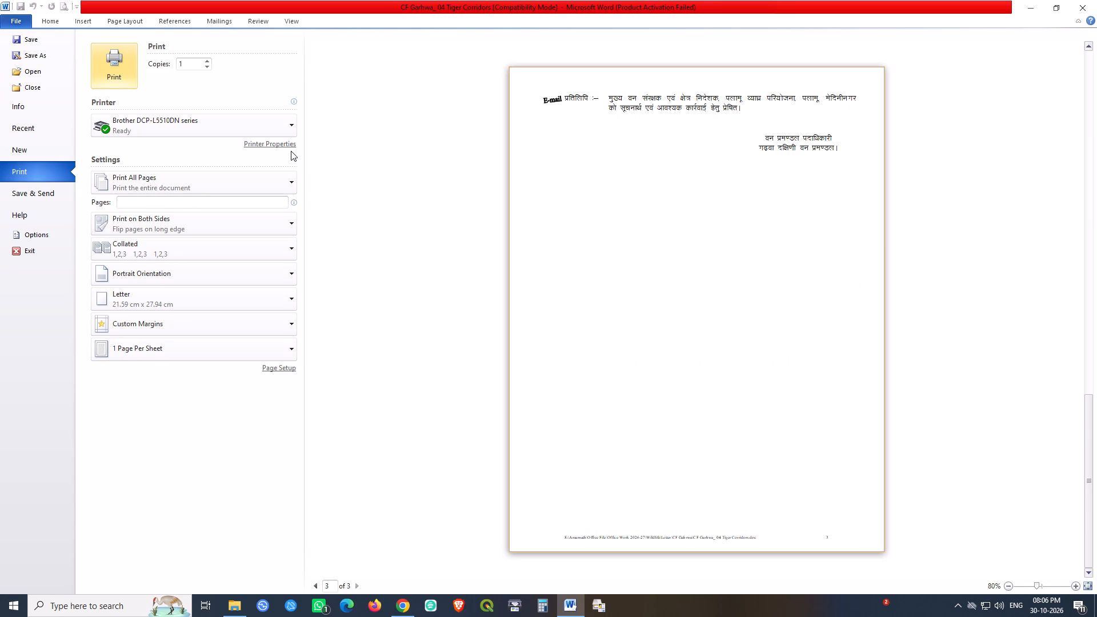
{"action": "left_click", "coordinate": [291, 143]}
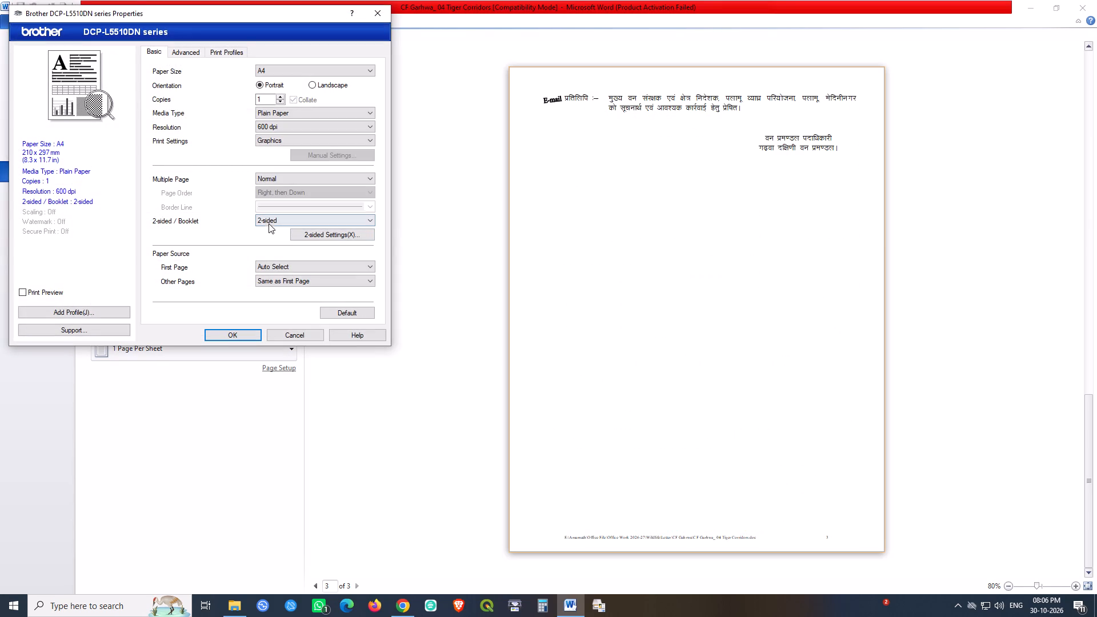
{"action": "left_click", "coordinate": [225, 335]}
{"action": "left_click", "coordinate": [132, 77]}
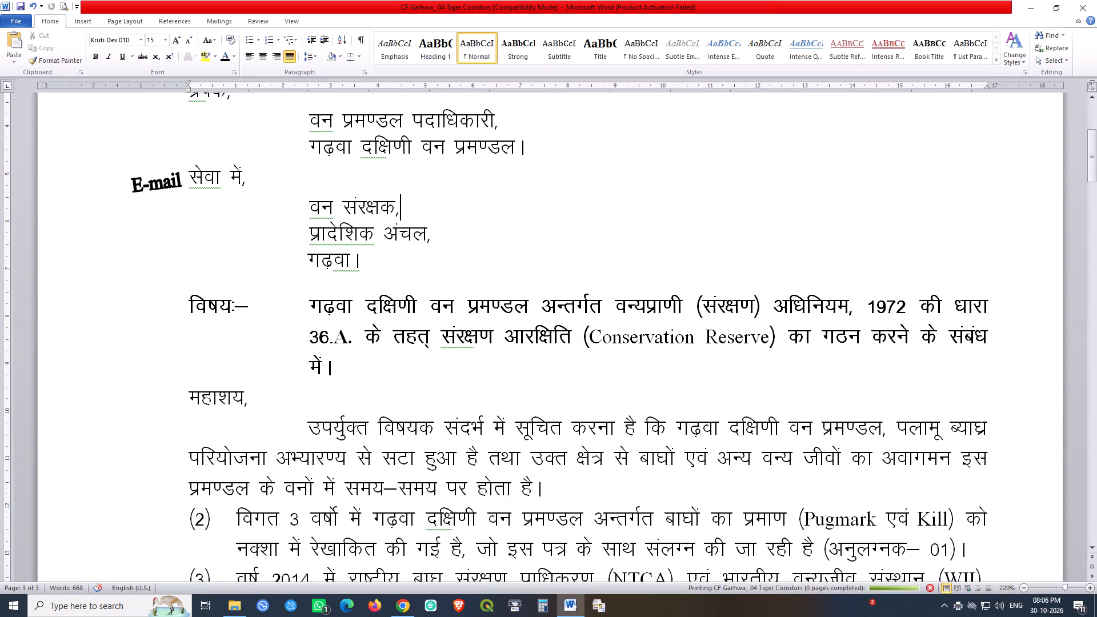
Save the letter again and quit Word, keeping the copied picture available to other applications.
{"action": "key", "text": "ctrl+s"}
{"action": "key", "text": "ctrl+s"}
{"action": "key", "text": "ctrl+s"}
{"action": "key", "text": "ctrl+s"}
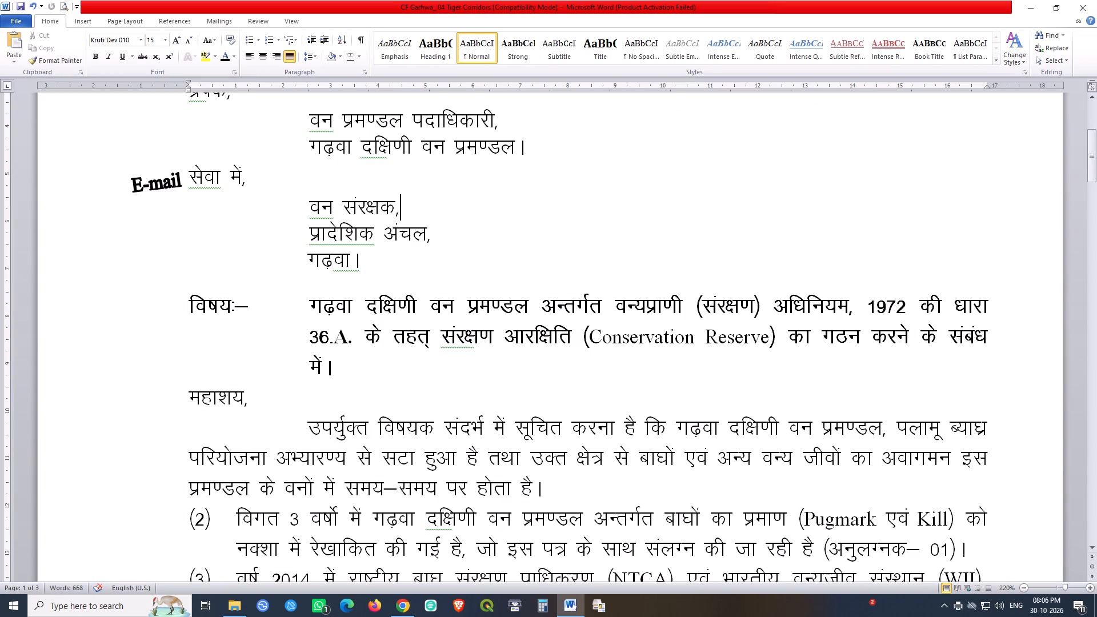
{"action": "triple_click", "coordinate": [15, 3]}
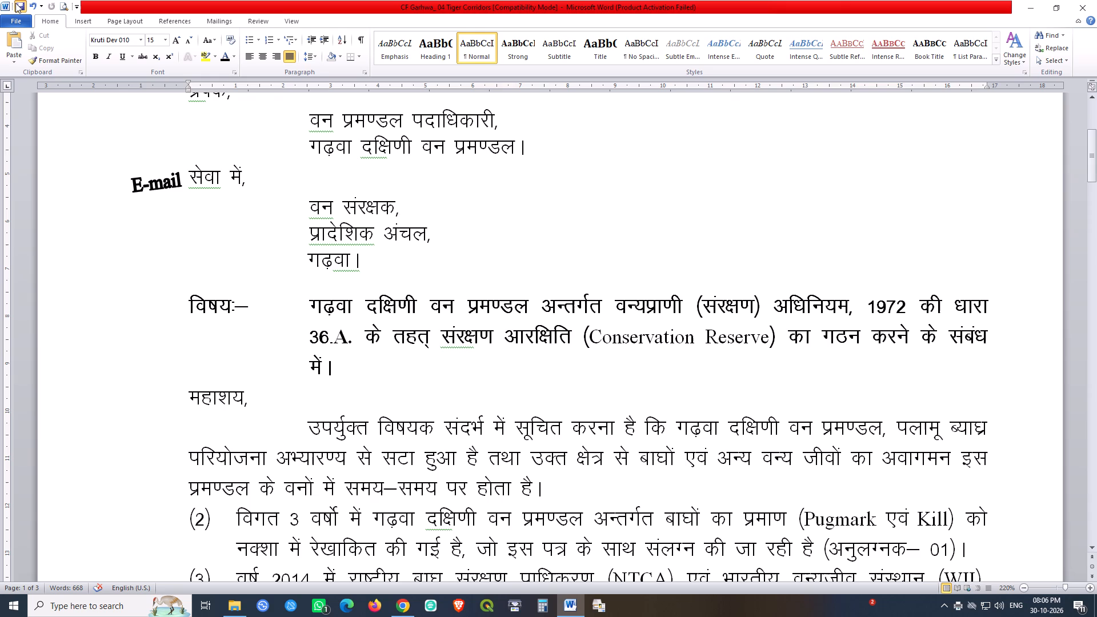
{"action": "double_click", "coordinate": [15, 3]}
{"action": "left_click", "coordinate": [1096, 0]}
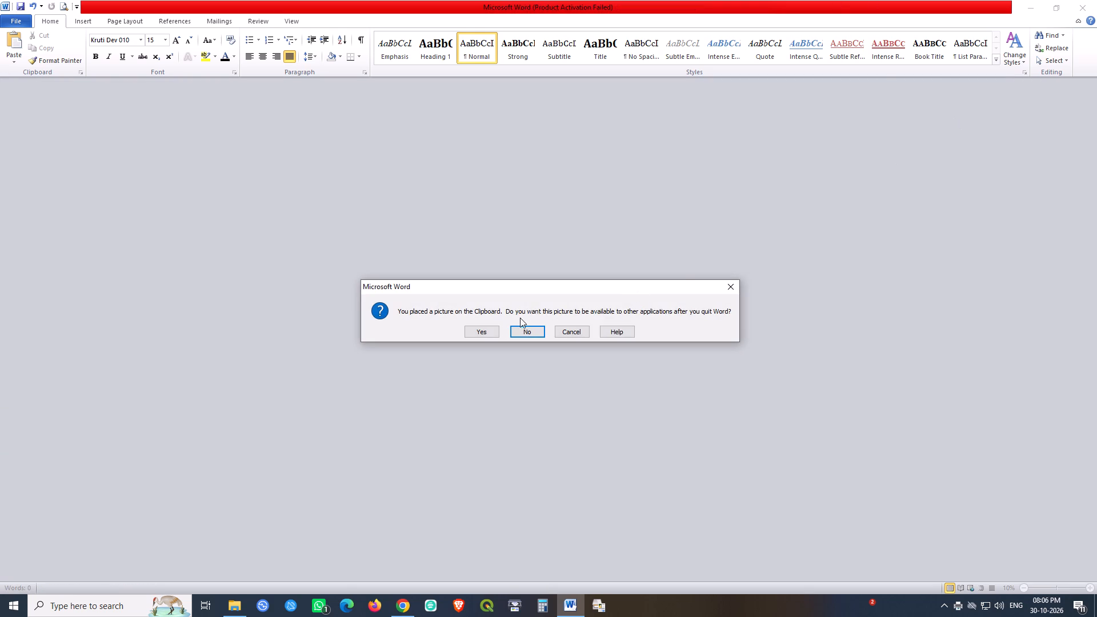
{"action": "left_click", "coordinate": [486, 330]}
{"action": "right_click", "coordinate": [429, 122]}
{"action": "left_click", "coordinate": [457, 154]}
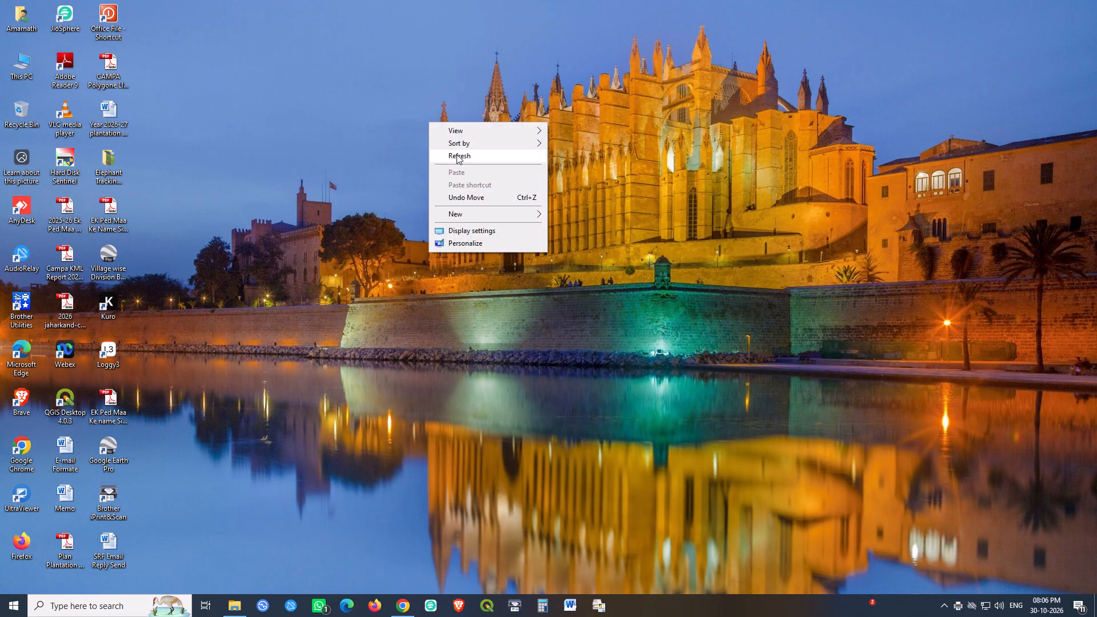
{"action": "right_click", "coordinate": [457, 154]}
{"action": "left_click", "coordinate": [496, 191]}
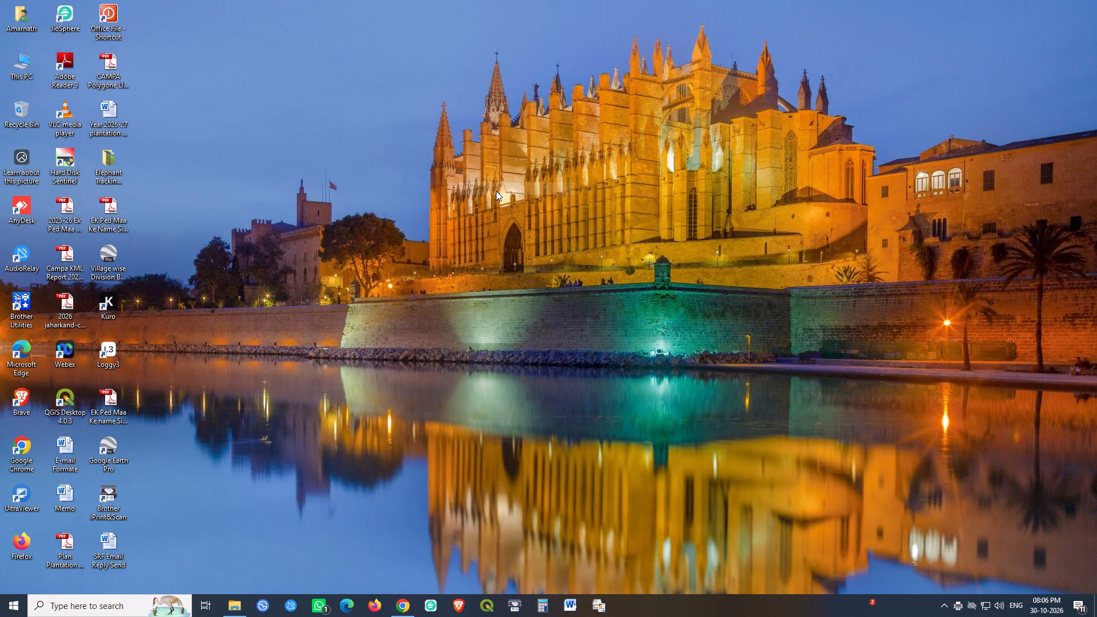